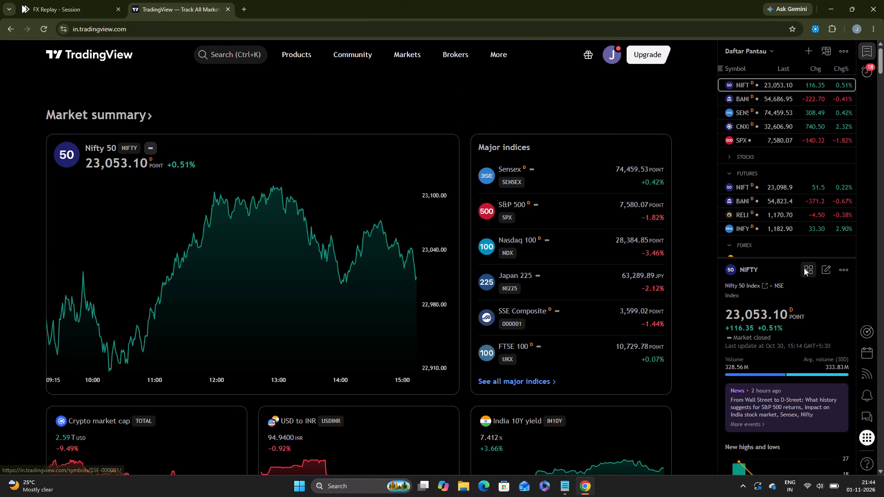
Open the full chart of Gold Spot / U.S. Dollar (XAUUSD, OANDA) from the watchlist's crypto section.
scroll(804, 268, down, 3)
scroll(819, 490, down, 4)
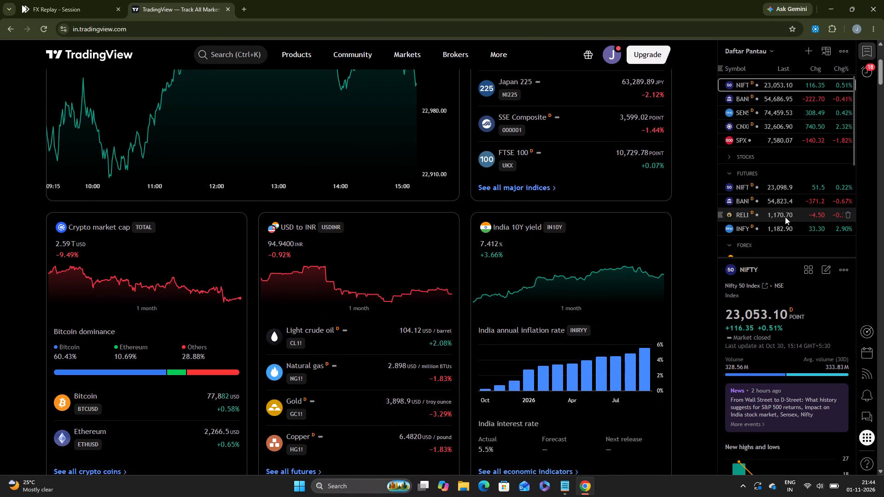
scroll(785, 213, down, 3)
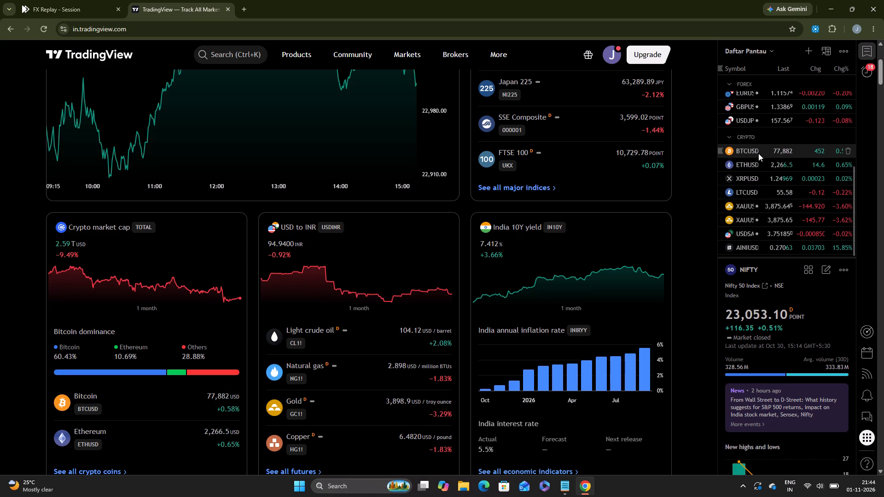
click(758, 153)
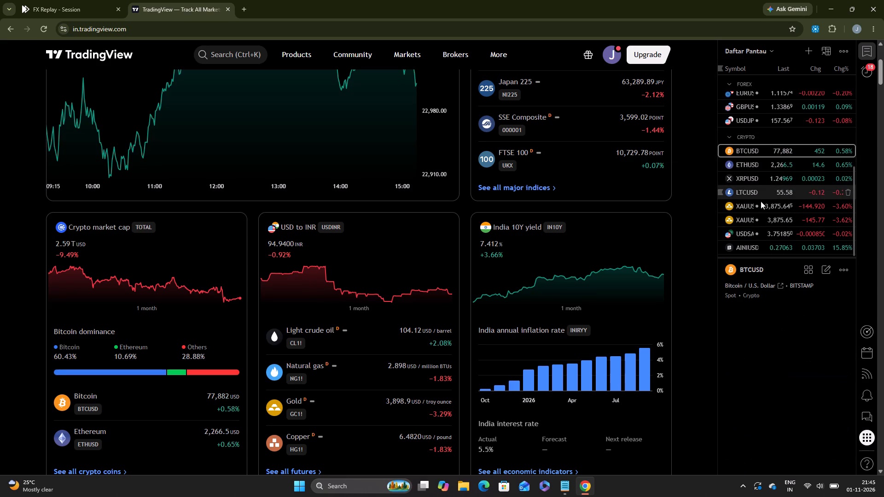
click(757, 201)
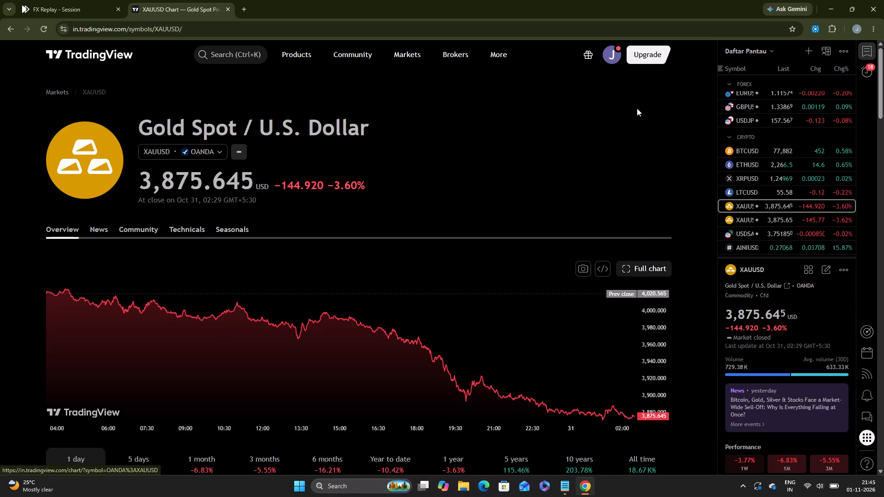
click(624, 267)
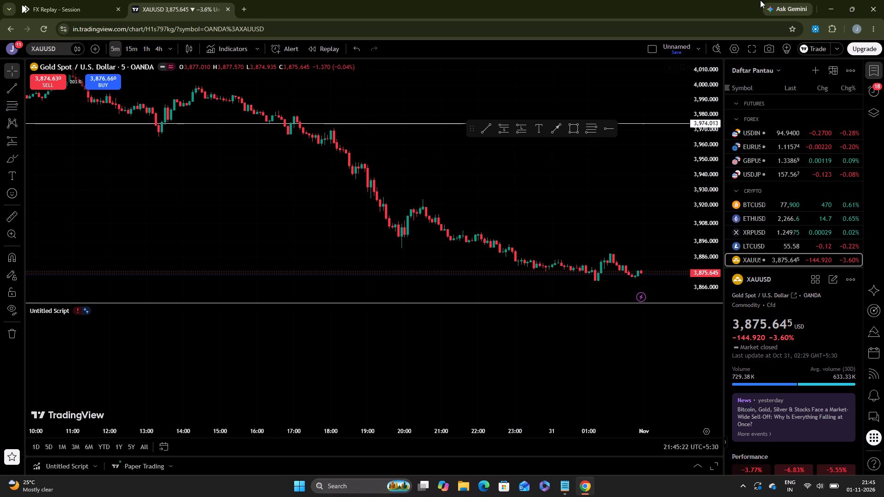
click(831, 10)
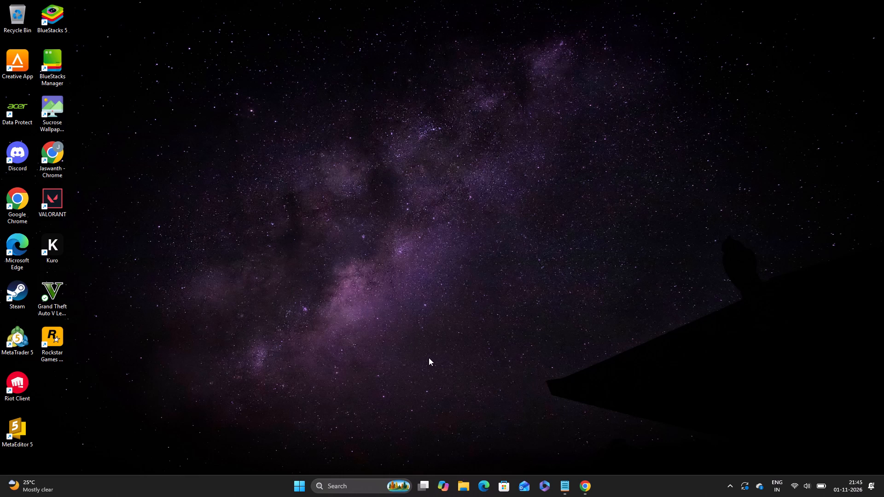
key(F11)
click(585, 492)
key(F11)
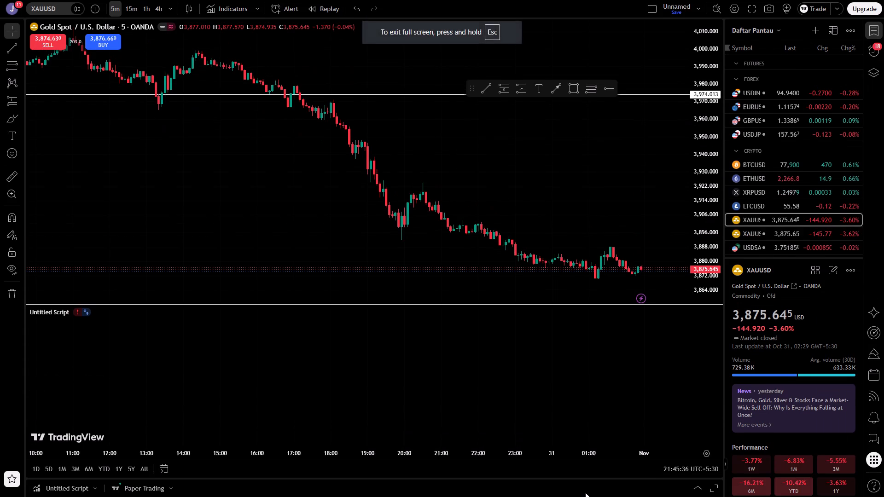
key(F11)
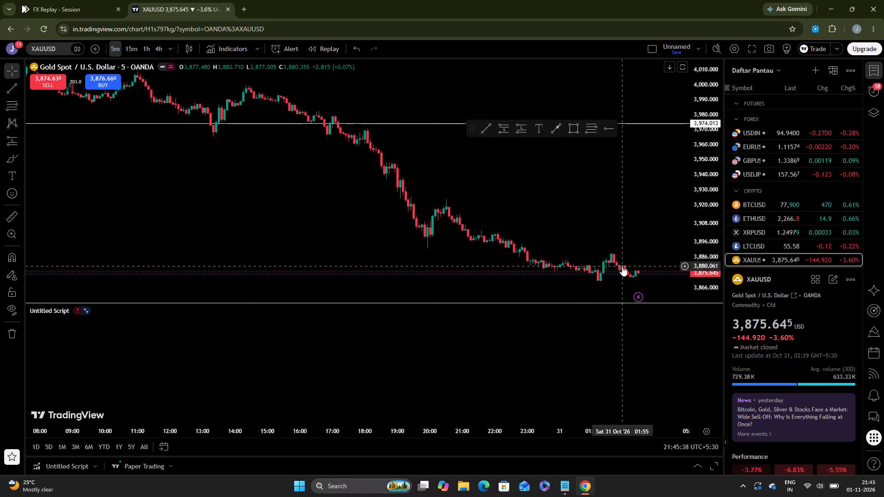
Remove the existing drawings, including the horizontal line, from the XAUUSD chart.
drag(510, 212, 568, 290)
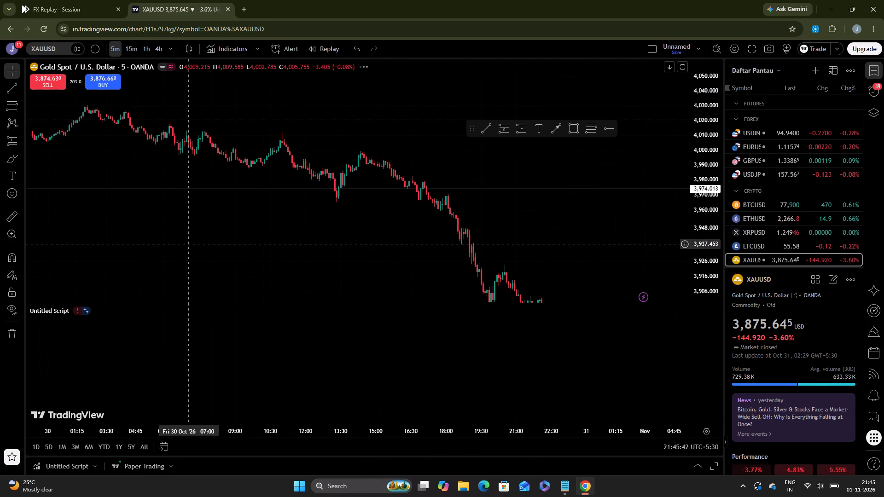
drag(179, 255, 371, 335)
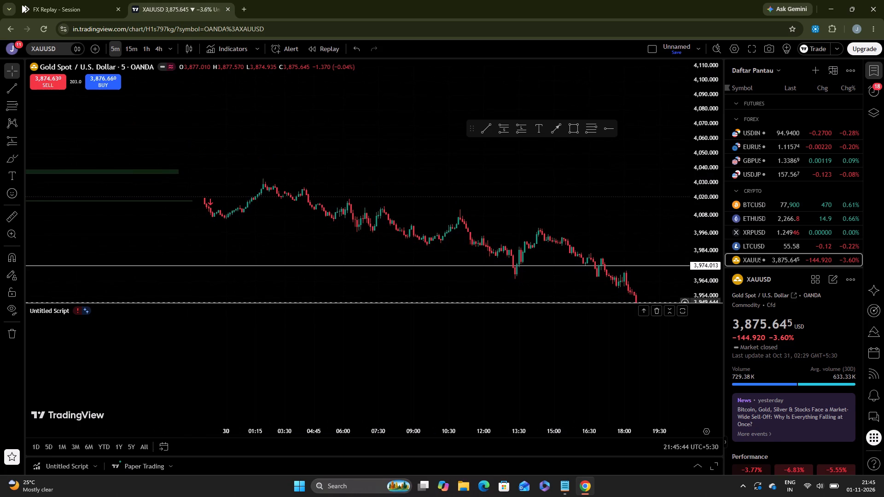
drag(371, 335, 192, 203)
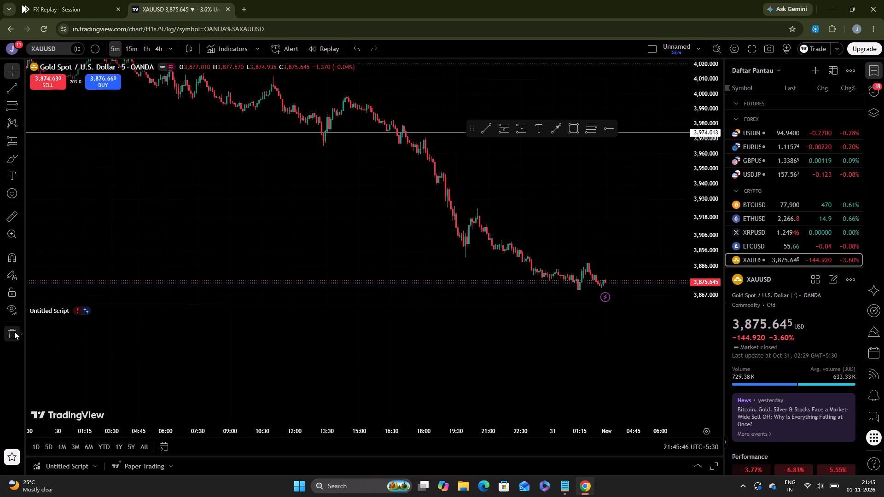
click(14, 331)
click(68, 329)
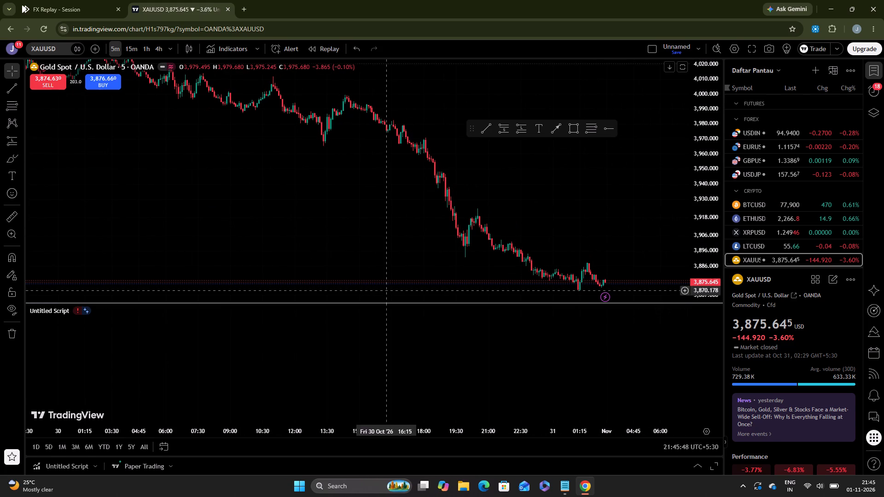
Delete the Untitled Script pane beneath the price chart.
click(654, 306)
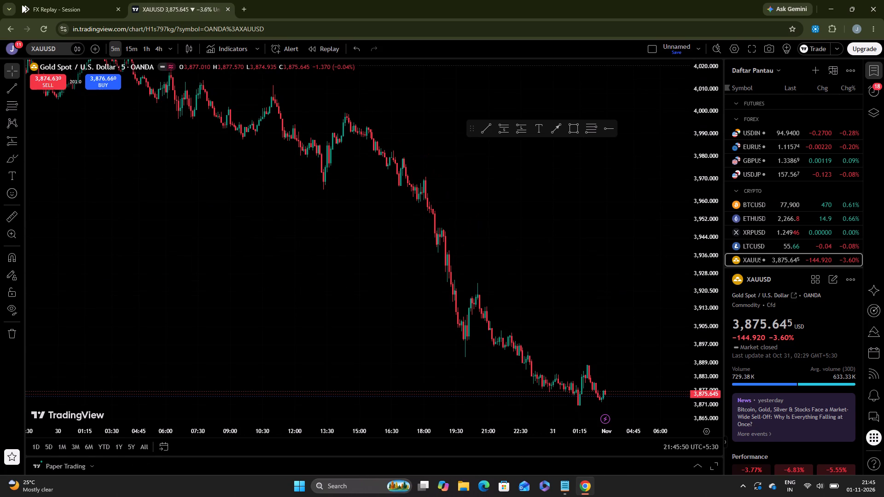
Switch the XAUUSD chart to the 4h timeframe and examine the price action from August to the latest candles.
click(162, 52)
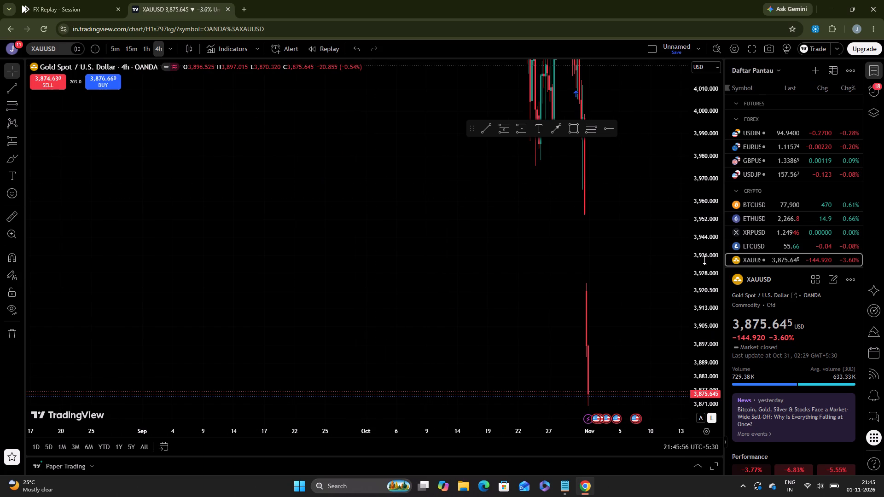
drag(709, 207, 716, 418)
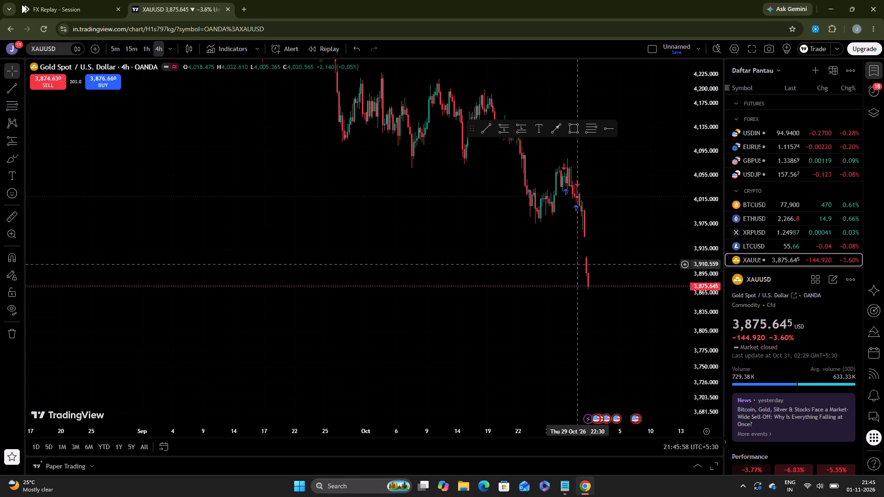
drag(556, 250, 616, 342)
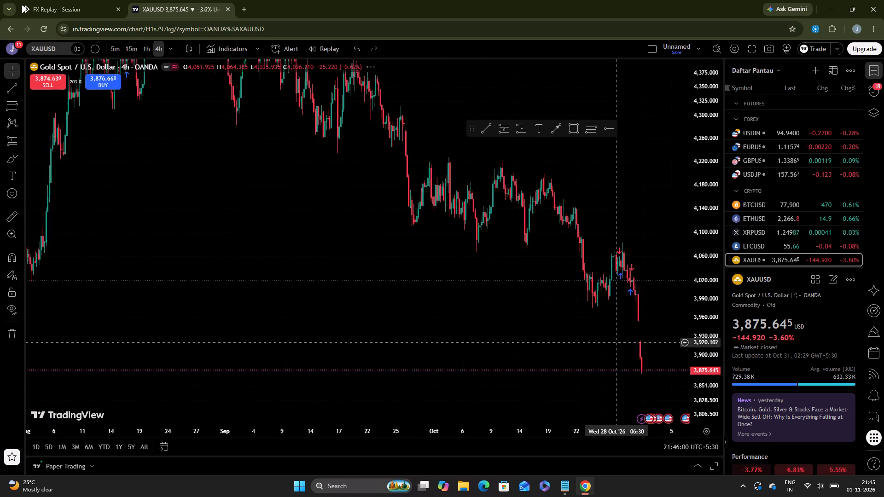
Show the browser in full screen to enlarge the chart.
key(F11)
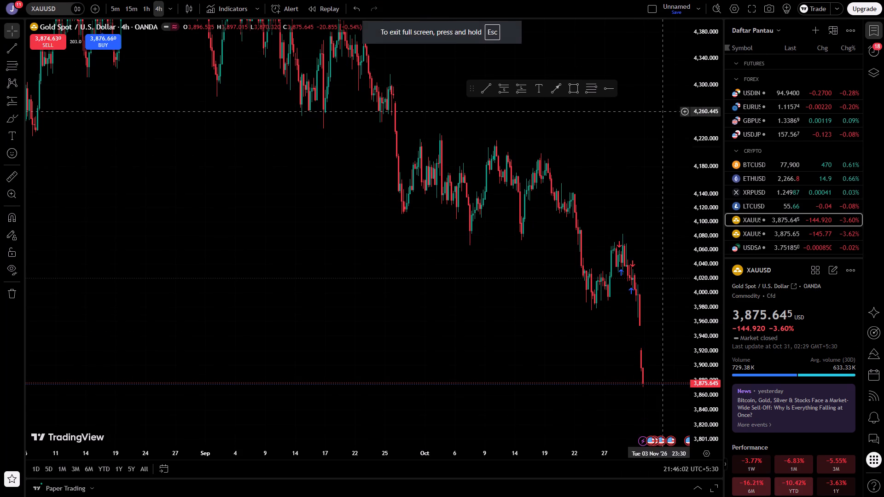
drag(582, 295, 576, 179)
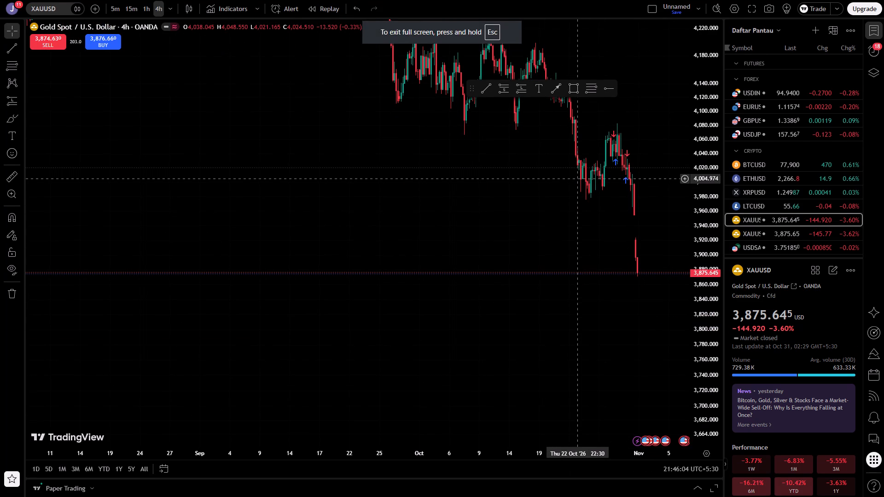
Switch the XAUUSD chart to the 1h timeframe and bring October's candles into view.
click(146, 10)
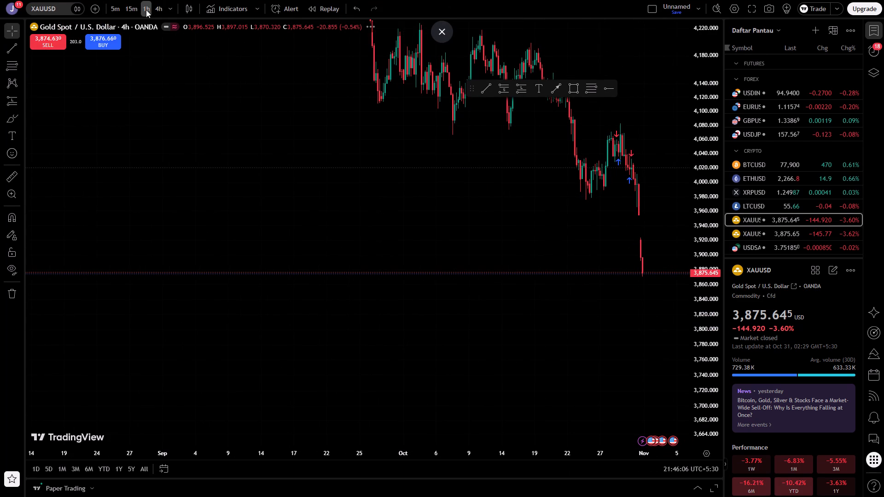
scroll(436, 254, up, 1)
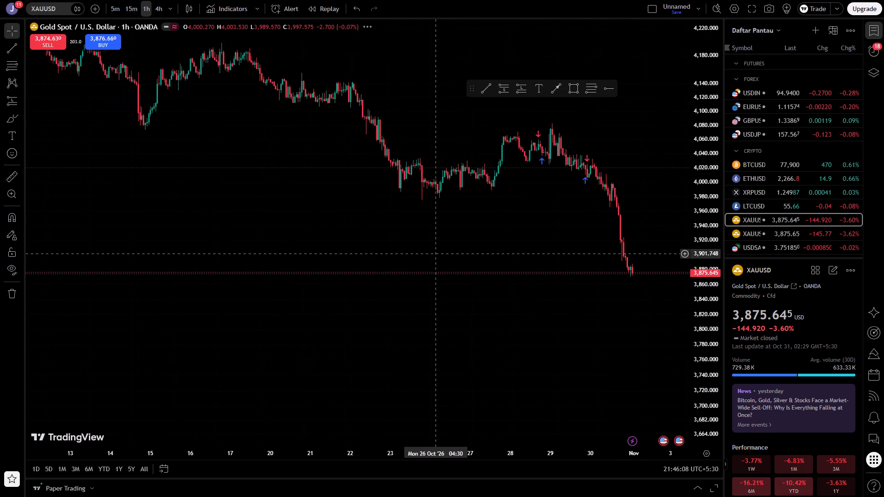
scroll(436, 254, up, 1)
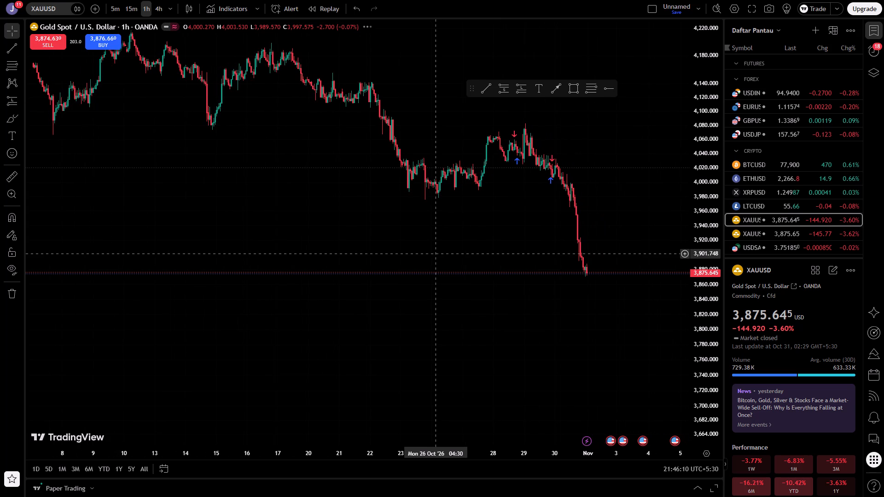
drag(449, 212, 482, 248)
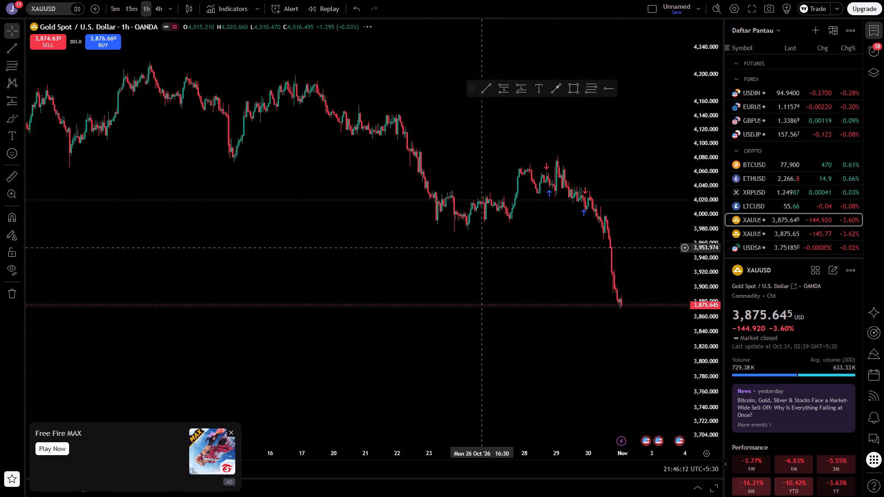
Dismiss the Free Fire MAX advertisement covering the chart.
click(231, 432)
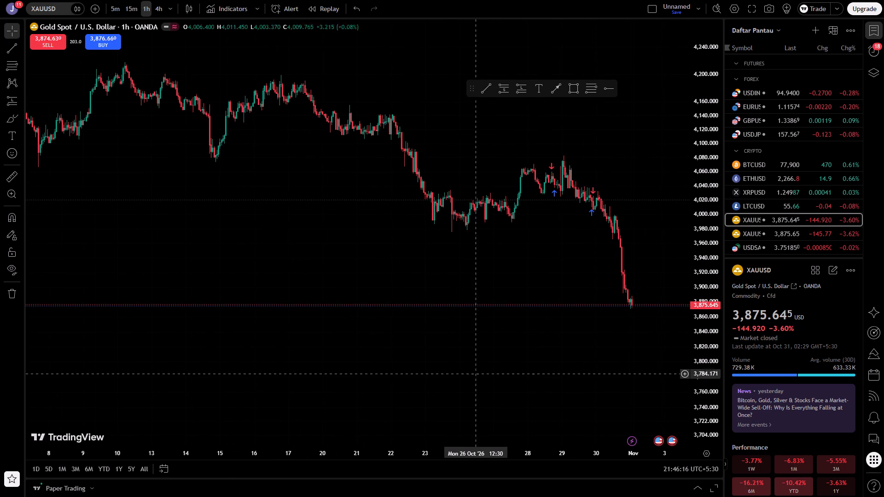
Review the XAUUSD symbol details, including performance, seasonals and the technicals rating.
scroll(779, 469, down, 1)
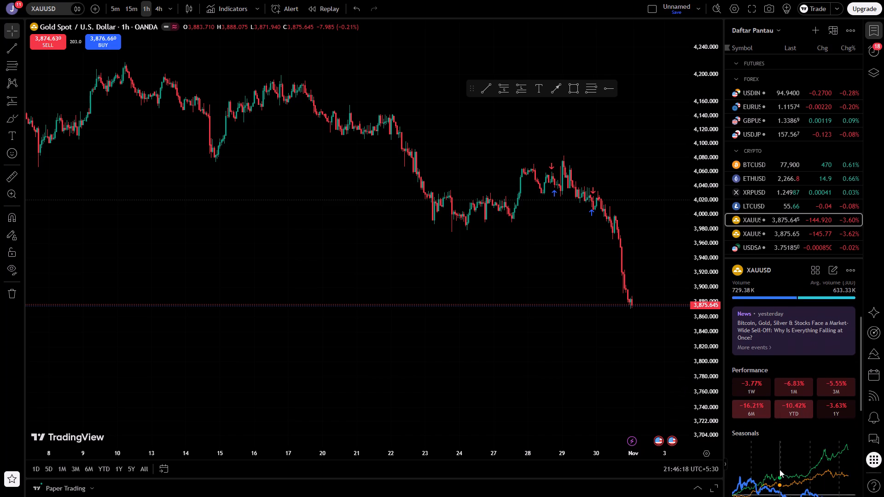
scroll(779, 469, down, 2)
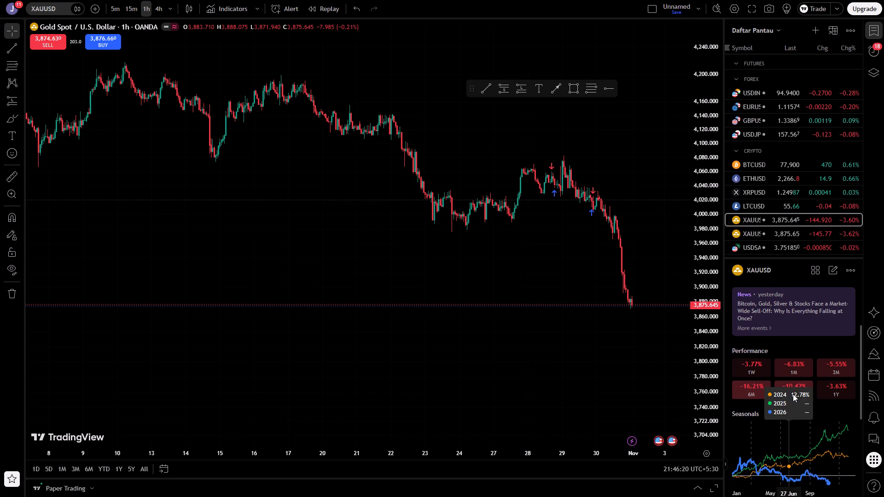
scroll(792, 396, down, 4)
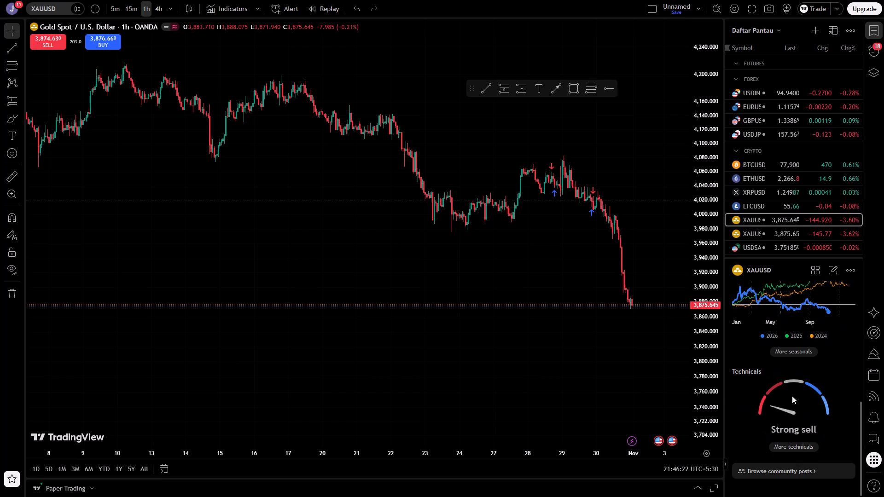
scroll(792, 396, down, 1)
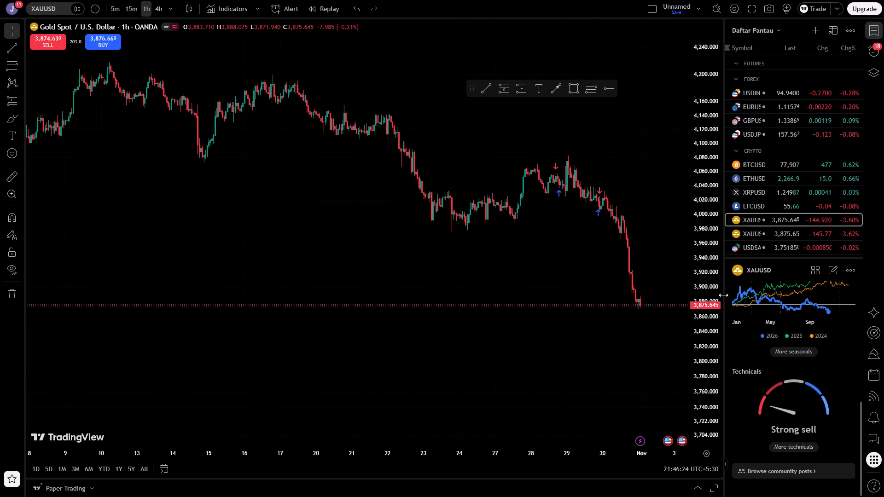
Examine the 1h XAUUSD price structure from mid-October to the latest candles at different price scales.
drag(706, 294, 702, 191)
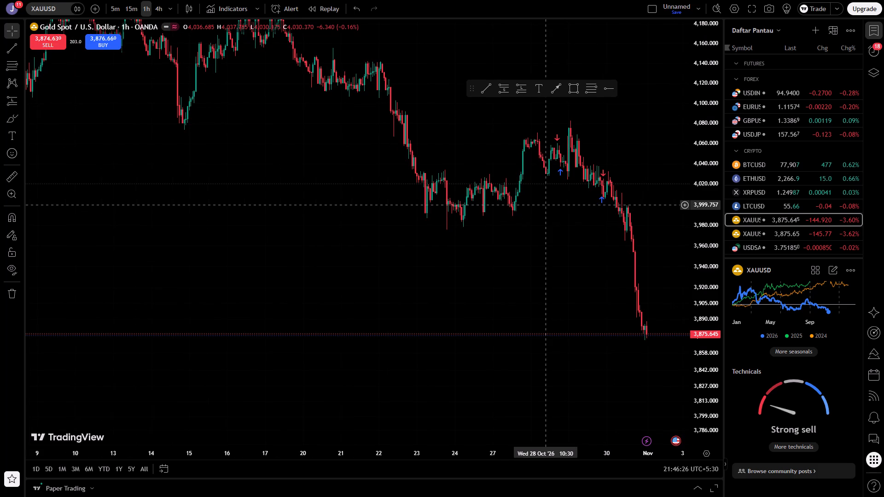
drag(546, 205, 562, 261)
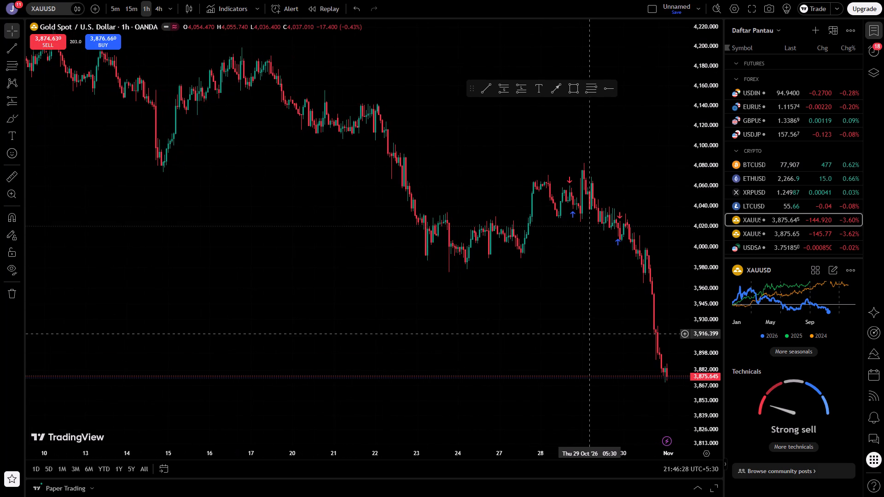
drag(590, 334, 518, 232)
drag(509, 171, 529, 205)
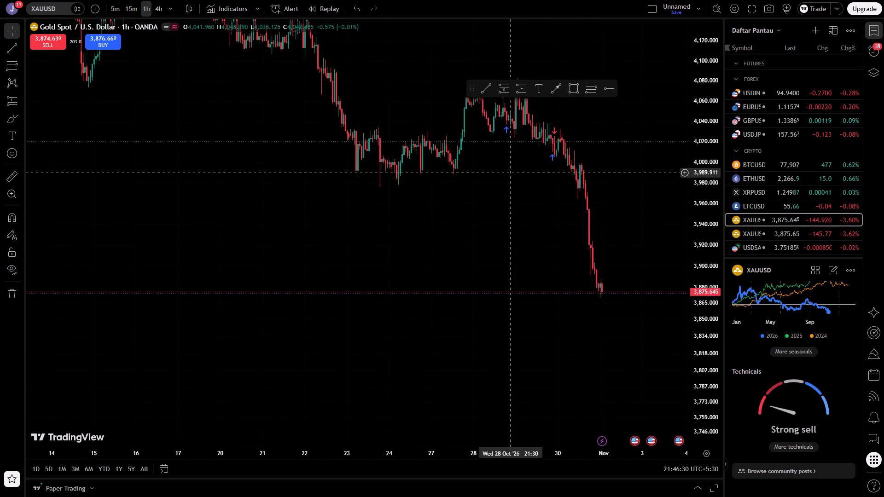
drag(529, 205, 549, 242)
drag(702, 300, 702, 356)
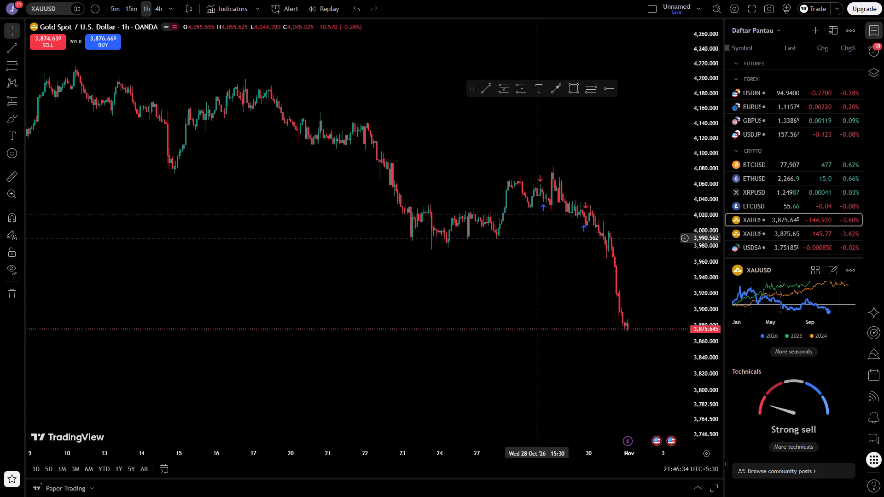
drag(703, 358, 703, 256)
drag(551, 239, 579, 200)
scroll(579, 200, up, 1)
scroll(579, 200, right, 1)
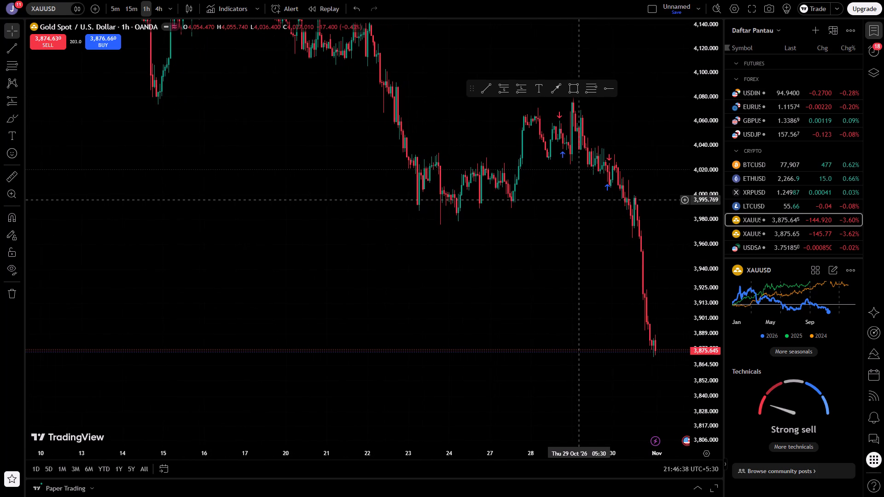
drag(587, 240, 532, 297)
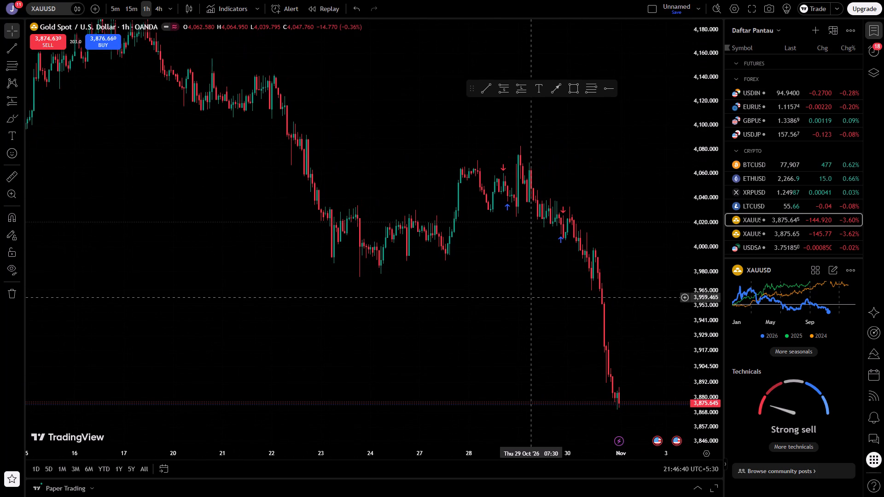
drag(489, 301, 500, 250)
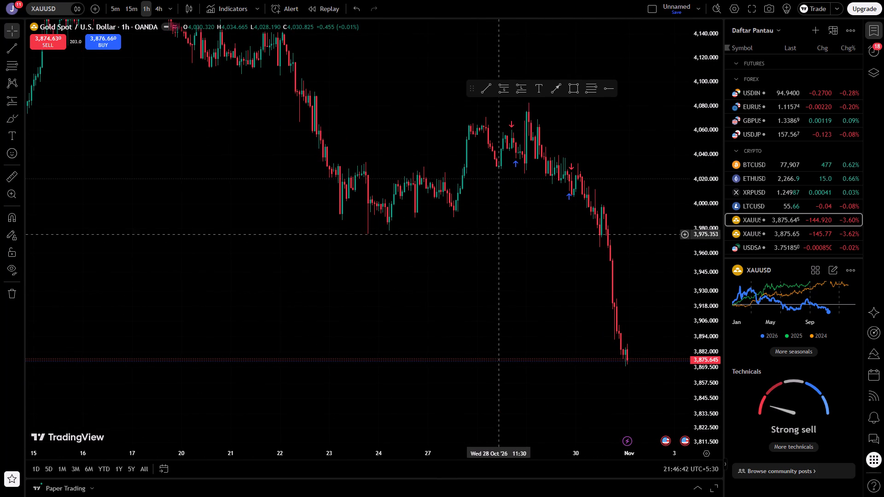
Switch the XAUUSD chart to the 15m timeframe.
drag(498, 200, 467, 197)
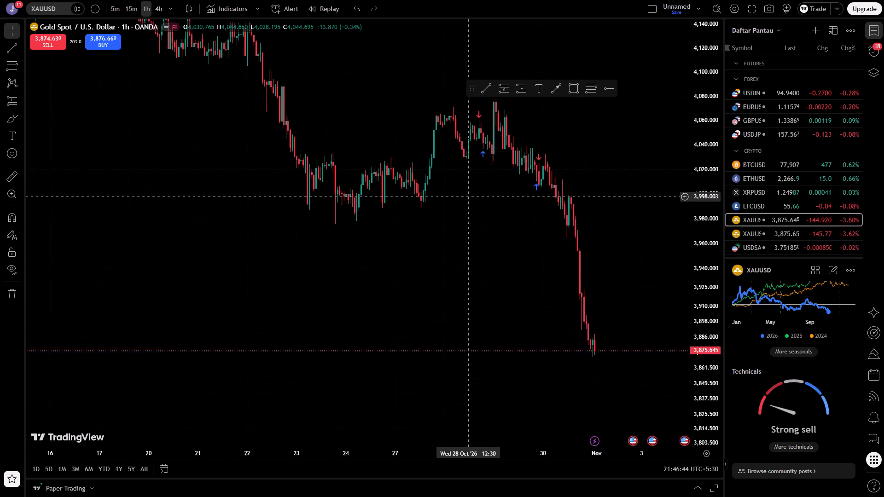
drag(467, 197, 452, 207)
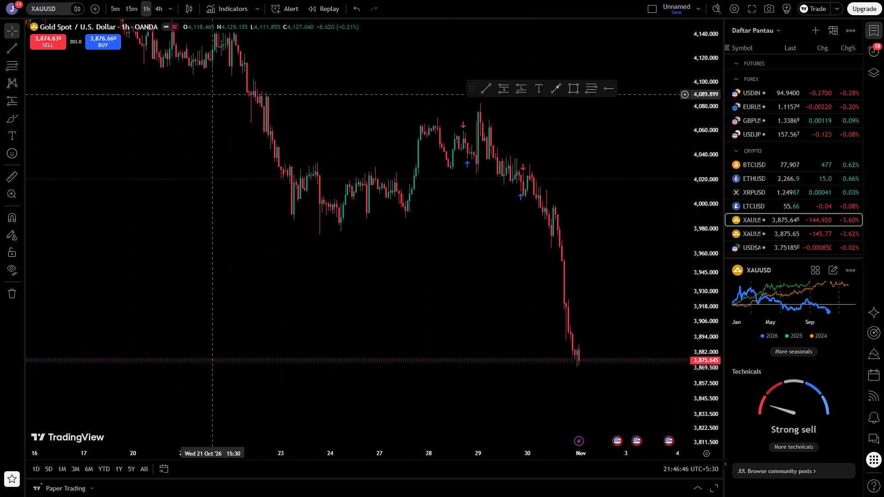
click(133, 6)
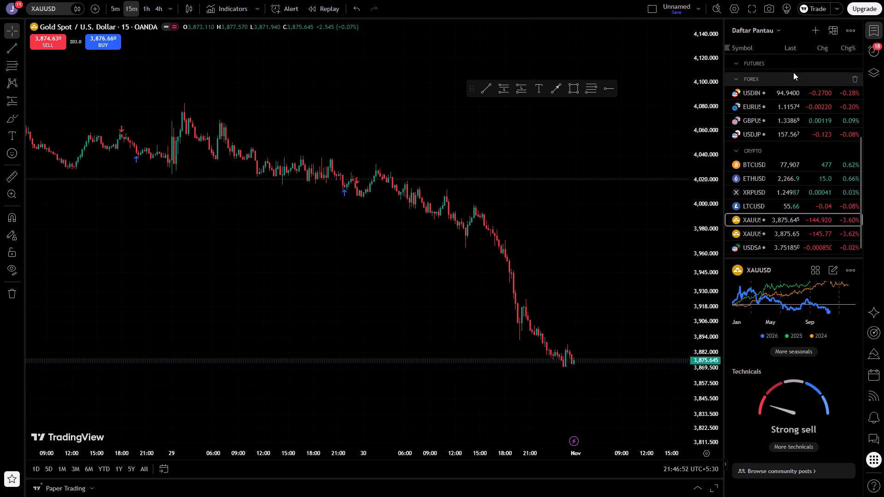
Leave full screen, switch to the FX Replay session and show it full screen.
key(F10)
key(F10)
key(F11)
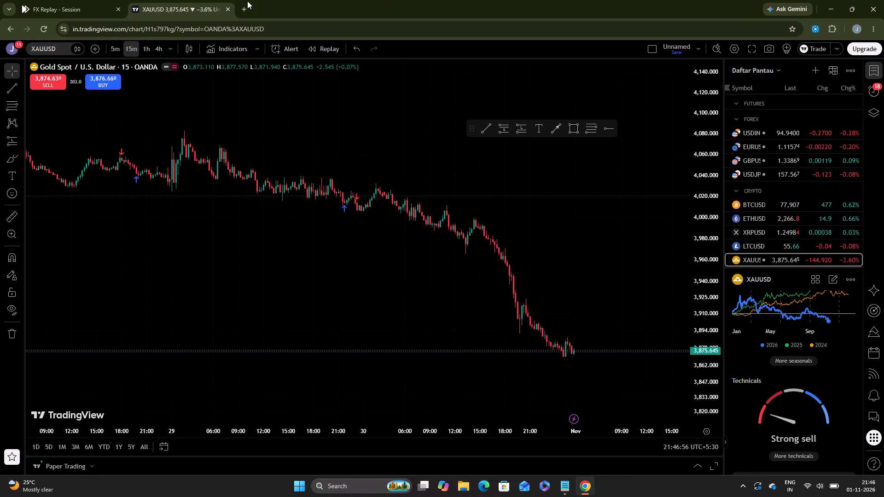
click(46, 17)
key(F11)
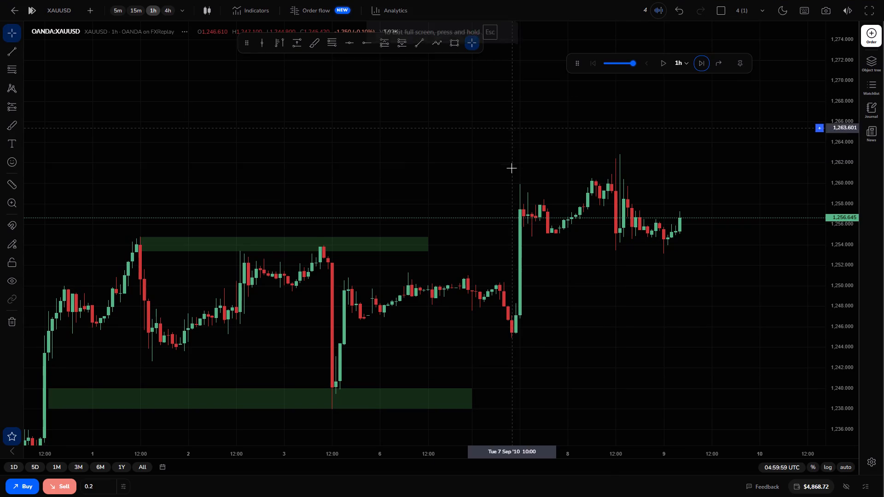
Advance the XAUUSD replay by three 1h candles, to 07:59:59 UTC on 9 September 2010.
drag(638, 251, 593, 299)
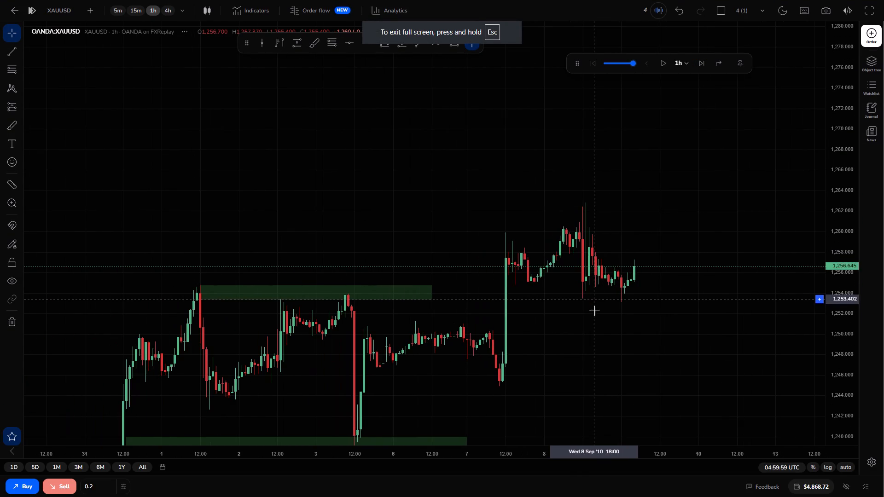
drag(585, 349, 642, 172)
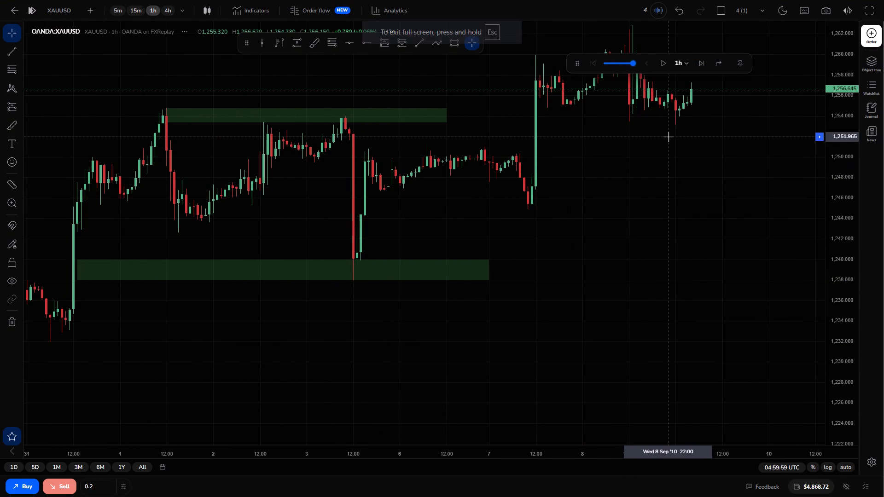
drag(669, 137, 670, 209)
triple_click(707, 64)
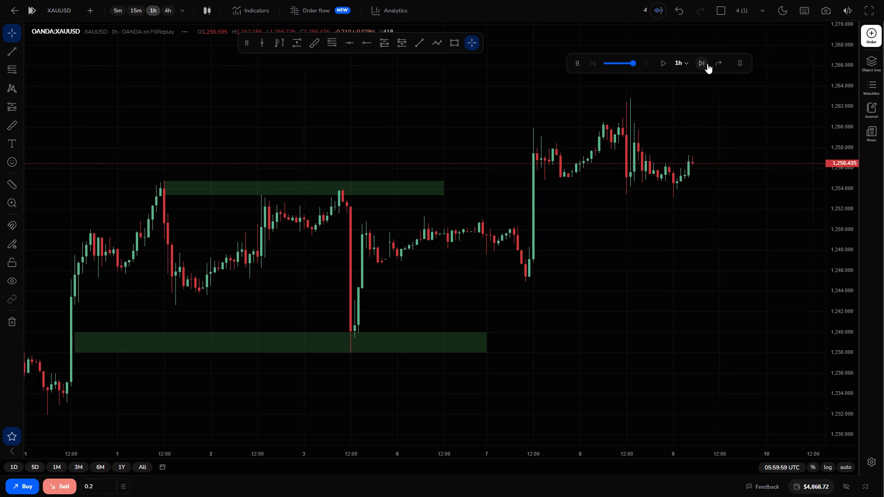
Draw a rectangle zone across the 8 September high, about 1,262 to 1,263, extending to 10 September.
click(450, 38)
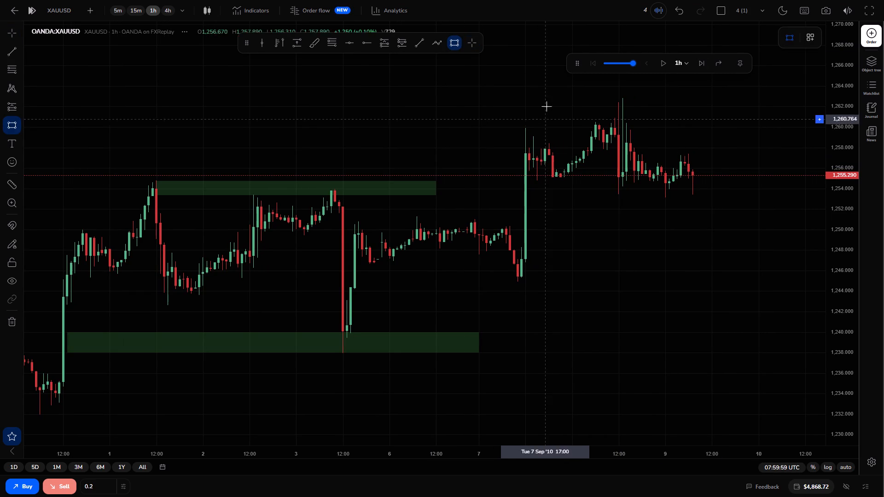
drag(528, 98, 658, 105)
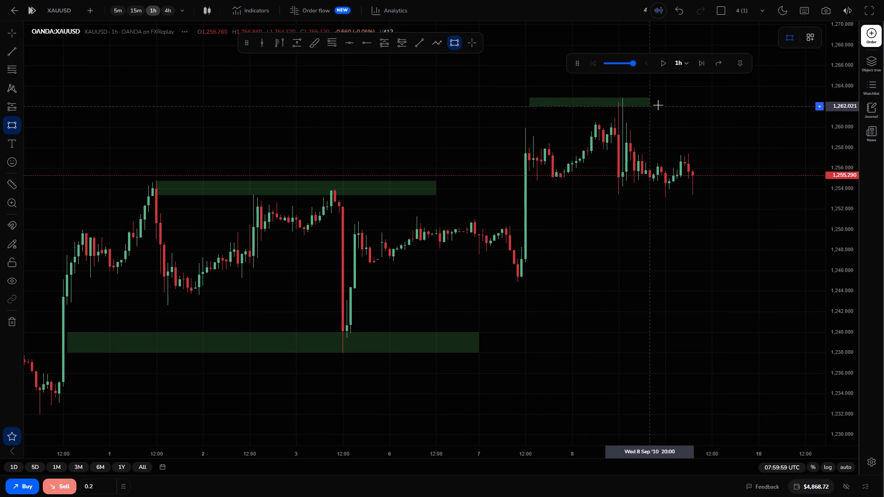
drag(658, 105, 769, 105)
click(769, 105)
click(689, 185)
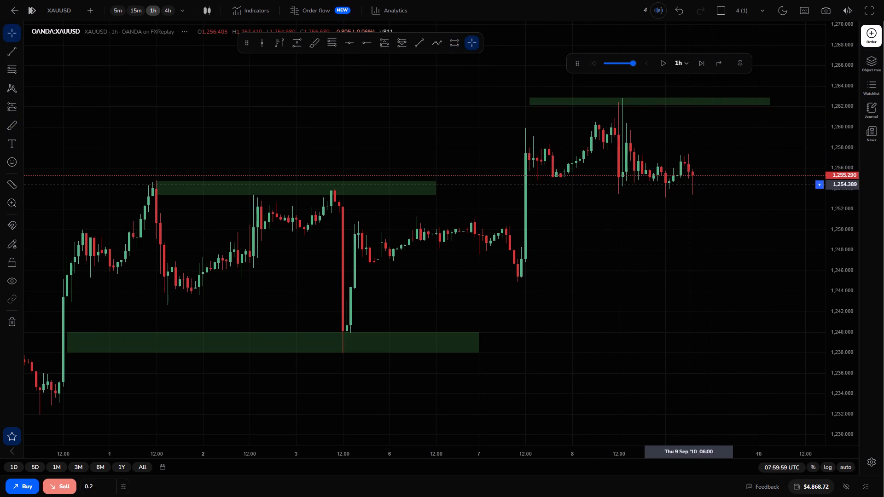
Draw a rectangle zone under the 8–9 September lows, about 1,252.6 to 1,253.4, from 7 to 10 September.
click(454, 44)
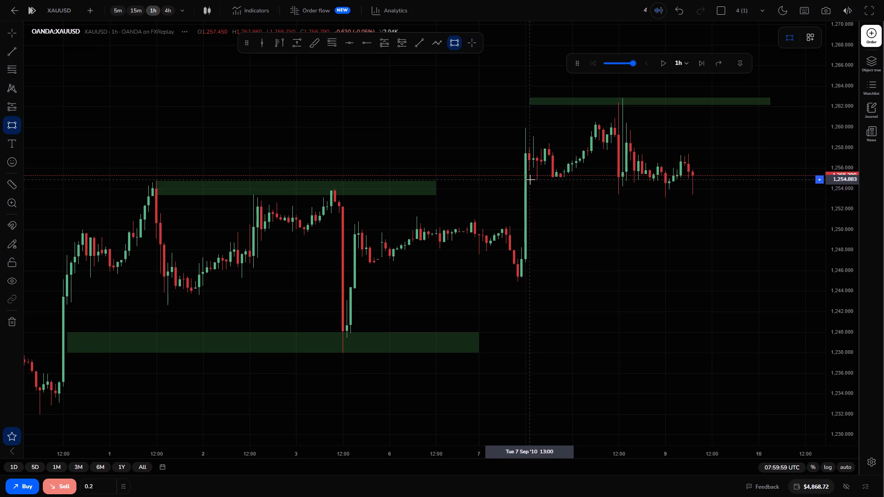
drag(535, 194, 784, 202)
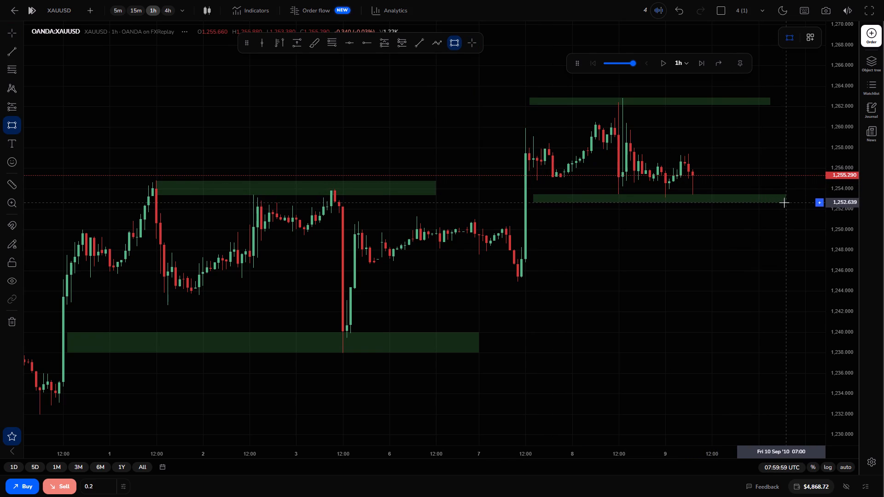
click(784, 202)
click(744, 246)
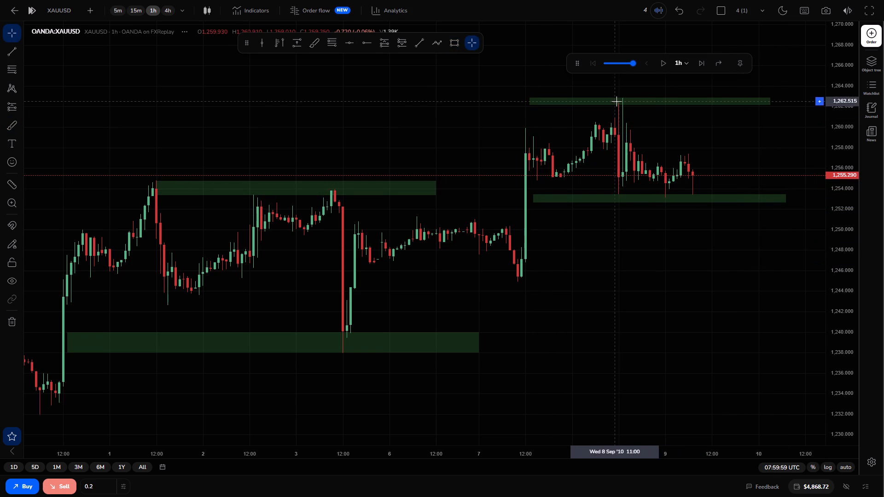
Move the rectangle at the 8 September high down to about 1,260.4 to 1,261.
drag(613, 104, 611, 122)
click(672, 182)
Advance the replay by eight 1h candles, to 15:59:59 UTC on 9 September.
drag(651, 306, 739, 242)
drag(700, 231, 686, 297)
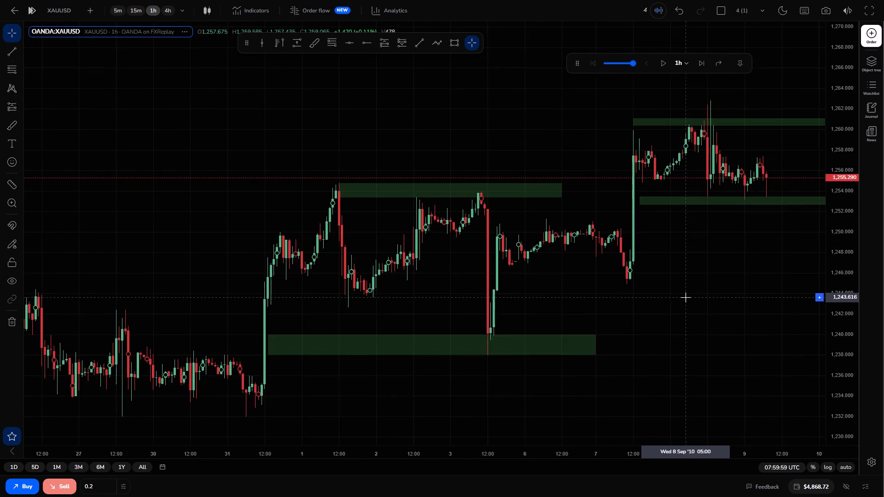
drag(708, 277, 608, 340)
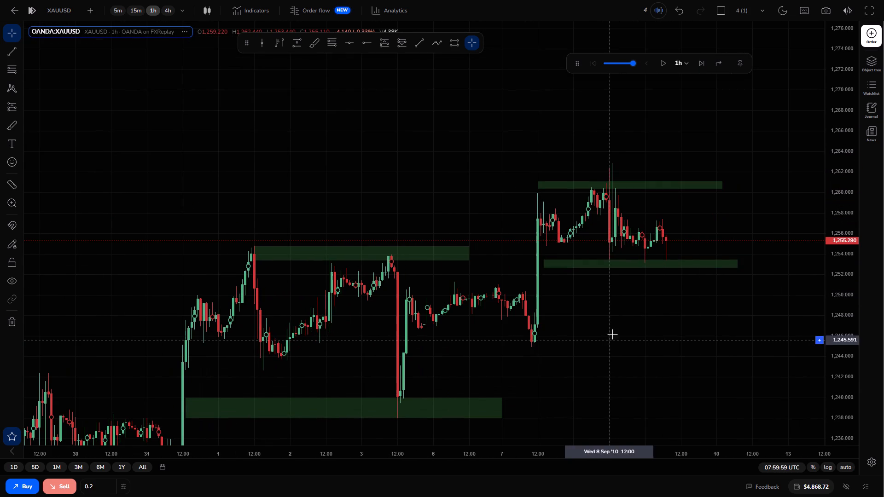
triple_click(702, 59)
triple_click(702, 59)
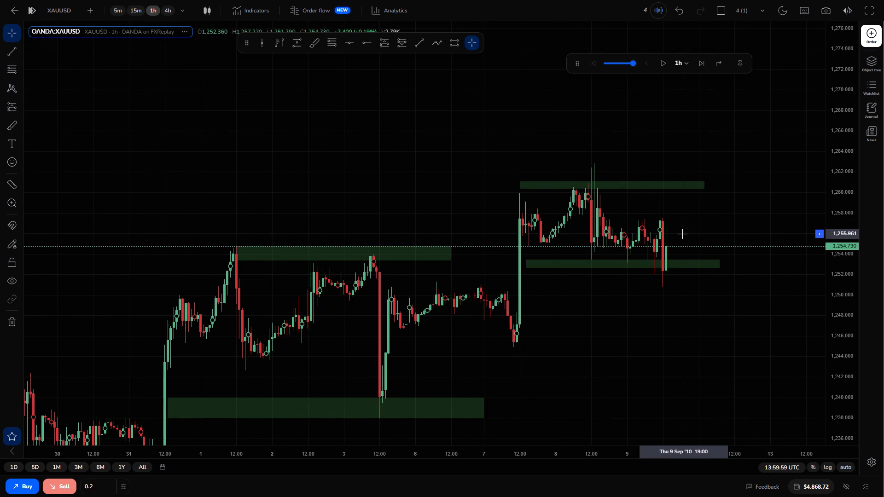
click(705, 60)
click(705, 60)
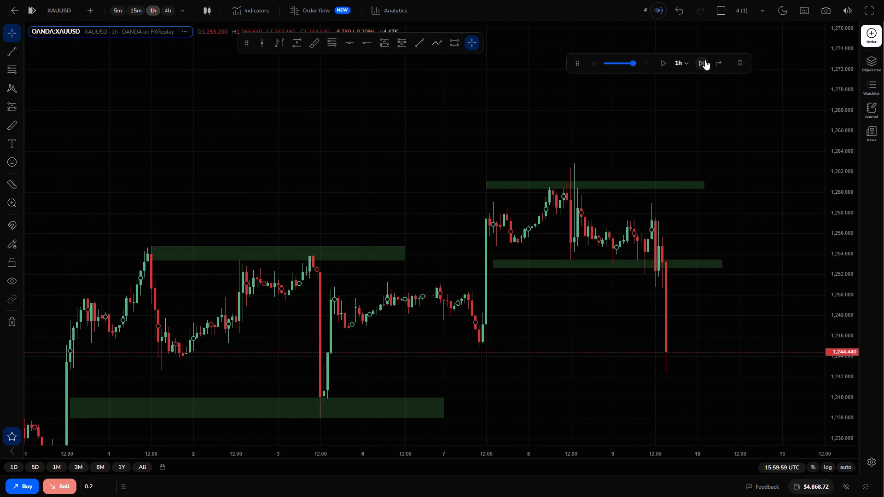
Deselect the price series and advance the replay by seven 1h candles, to 22:59:59 UTC on 9 September.
drag(732, 222, 764, 134)
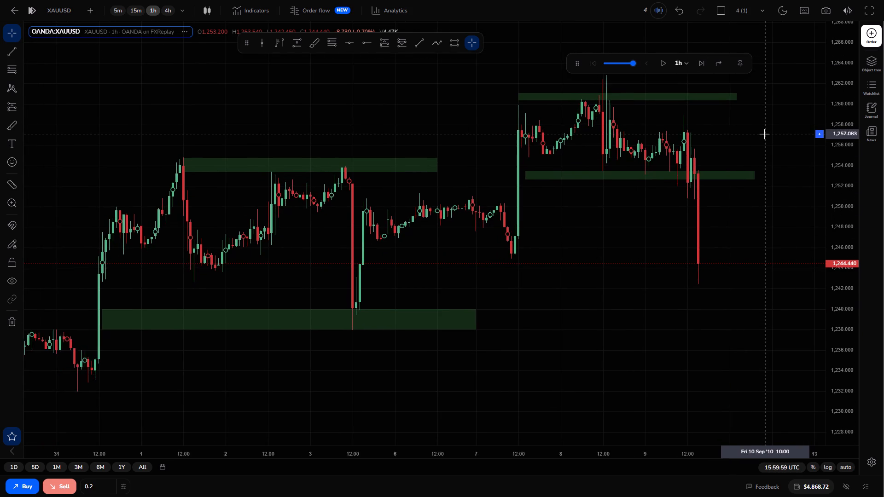
click(753, 254)
drag(753, 254, 732, 202)
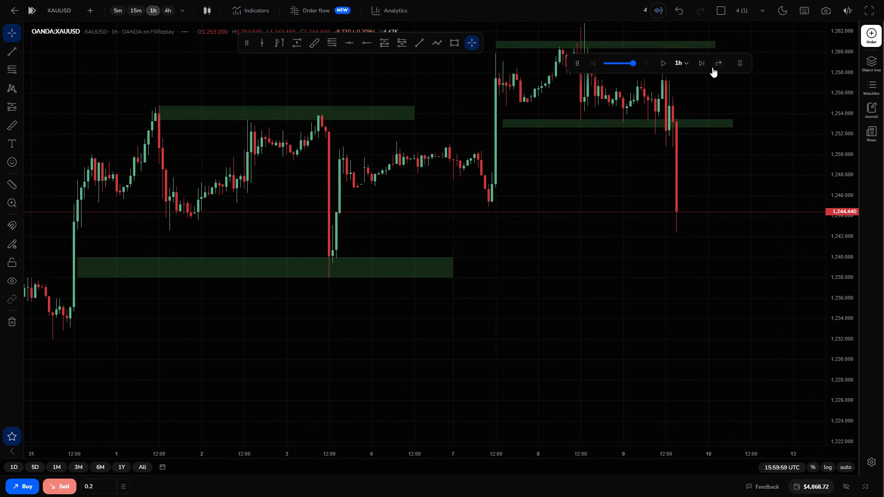
click(700, 64)
click(700, 64)
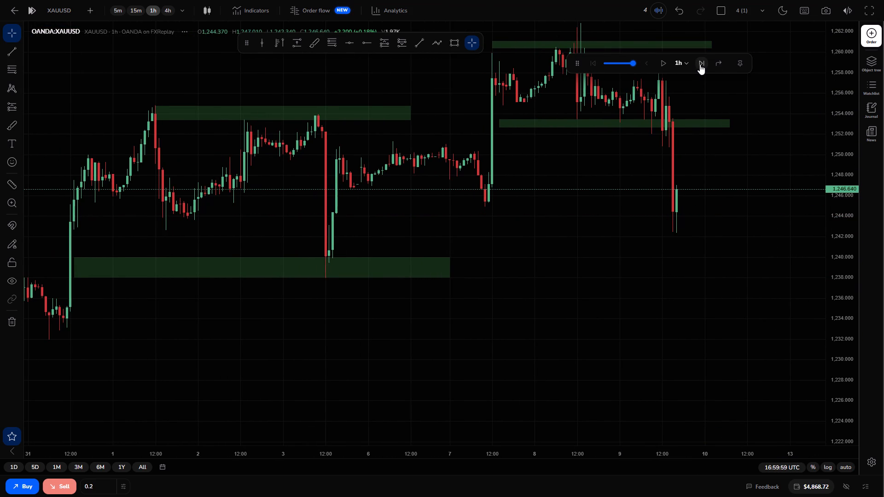
double_click(700, 64)
double_click(700, 64)
click(700, 64)
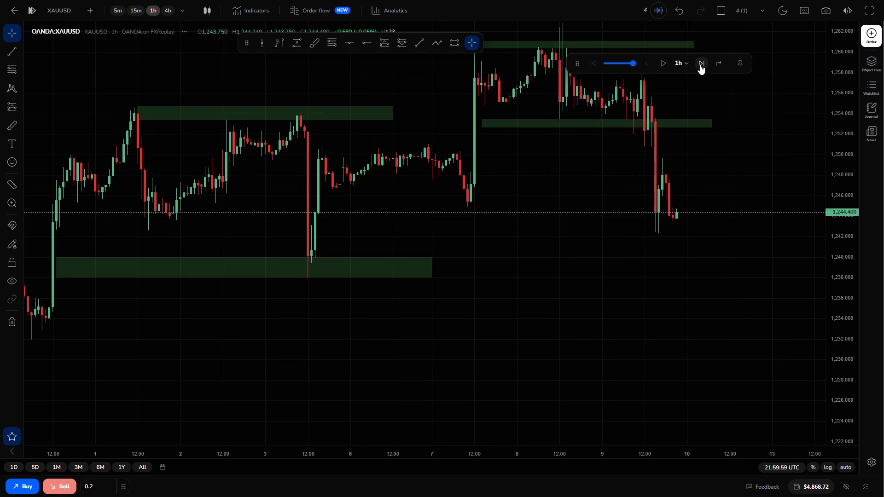
right_click(648, 240)
click(754, 196)
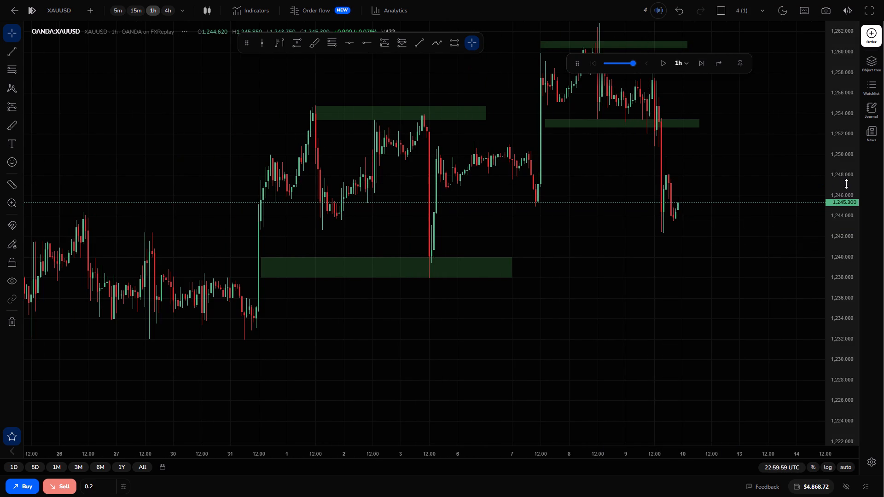
Draw a support rectangle under the late-August lows, about 1,232 to 1,234.3, from 26 August to 10 September.
drag(846, 184, 840, 291)
drag(431, 319, 563, 318)
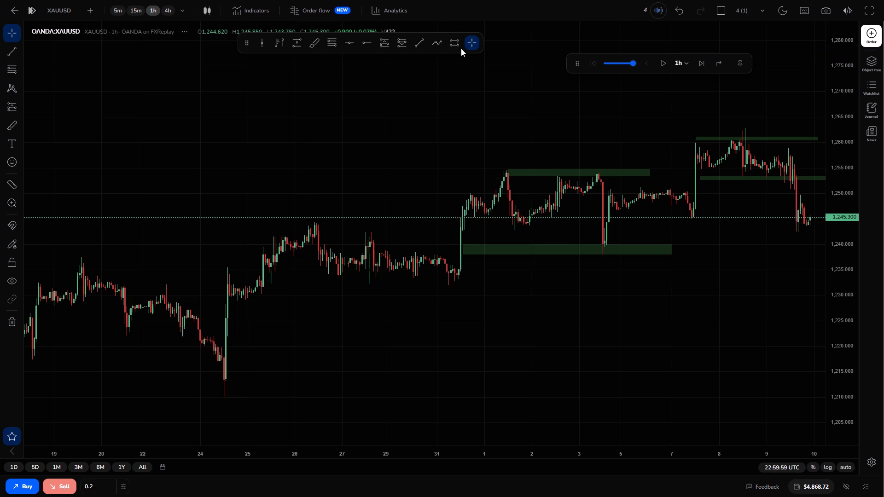
click(448, 38)
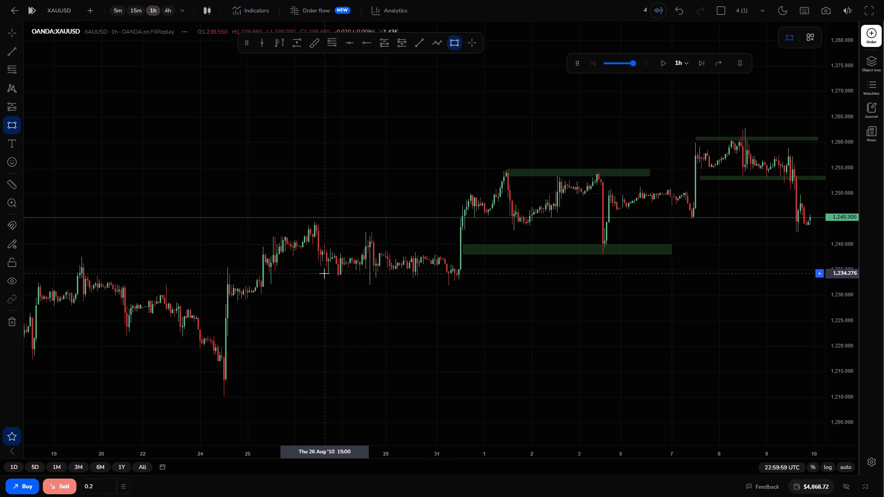
drag(324, 273, 523, 298)
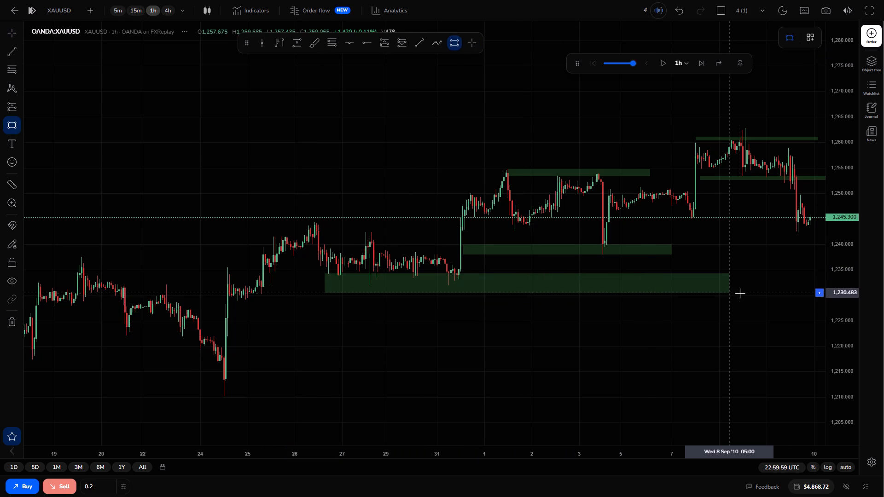
click(816, 285)
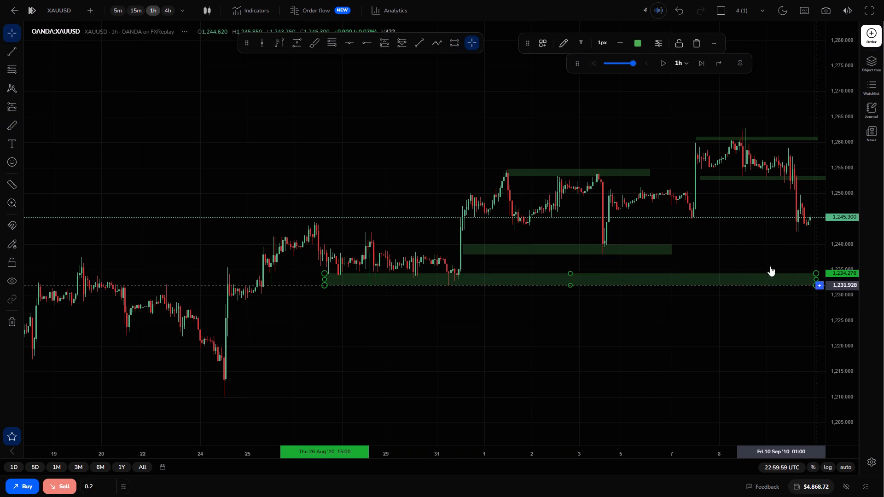
click(758, 237)
Play the 1h replay automatically and pause it at 20:59:59 UTC on 10 September.
drag(758, 237, 645, 232)
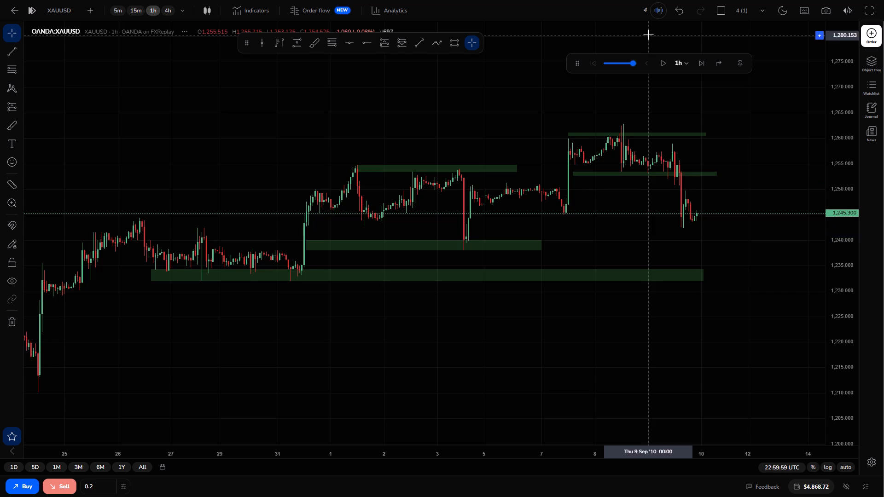
click(662, 62)
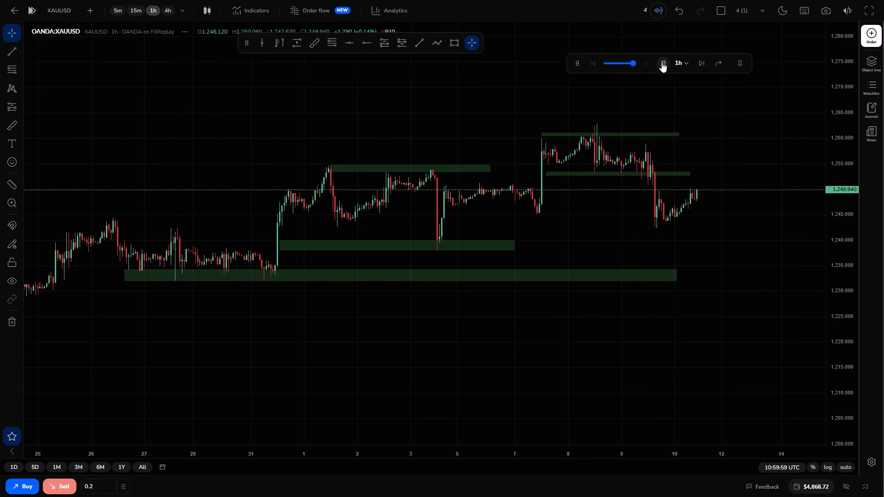
click(662, 62)
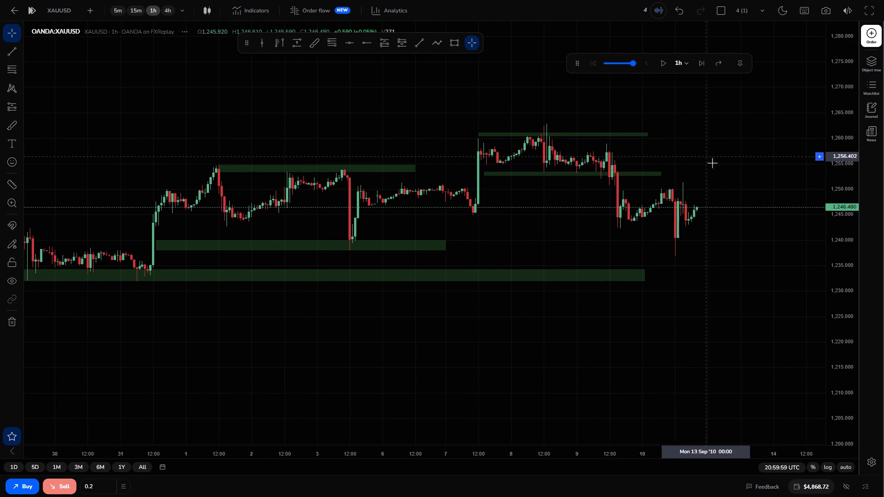
Step the replay forward candle by candle to 09:59:59 UTC on 13 September.
drag(854, 295, 809, 133)
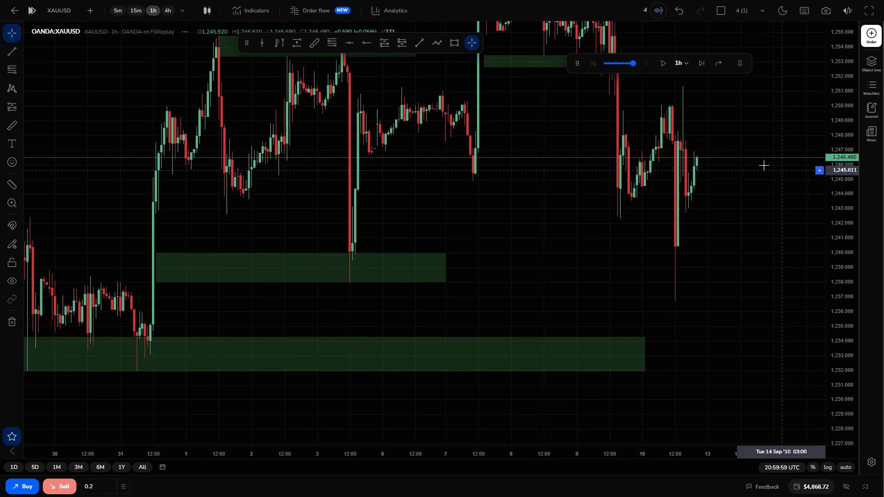
drag(831, 148, 824, 227)
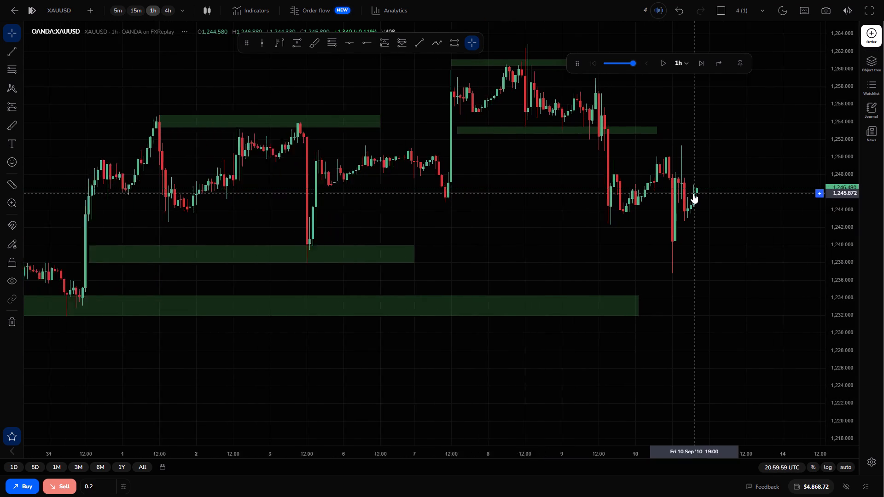
triple_click(699, 64)
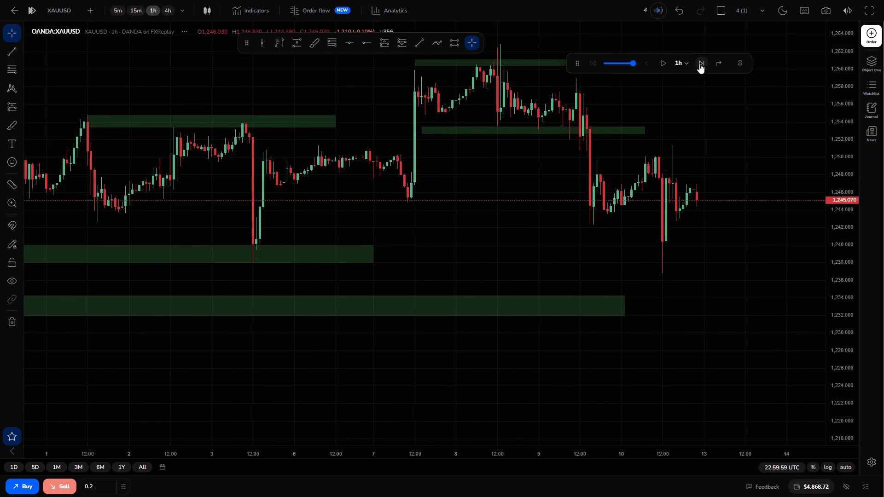
triple_click(699, 64)
triple_click(699, 64)
triple_click(699, 64)
triple_click(699, 64)
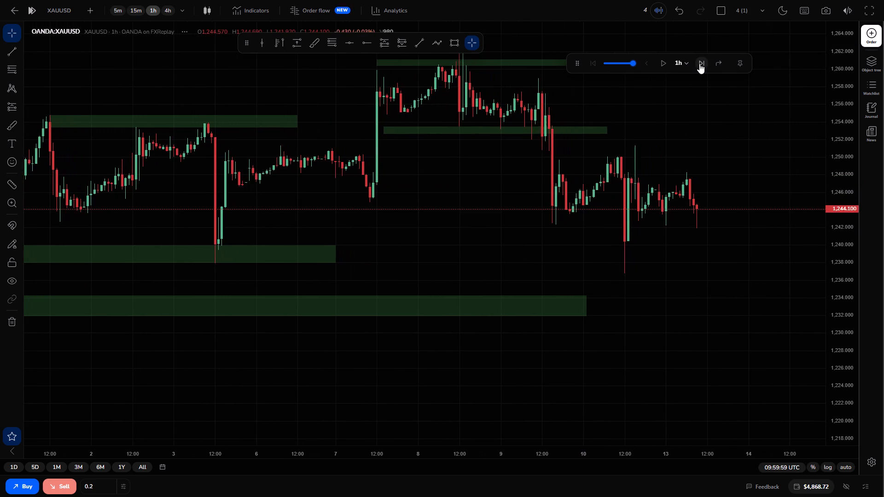
Step the 1h replay forward to 21:59:59 UTC on 13 September.
triple_click(699, 64)
triple_click(699, 64)
triple_click(699, 64)
click(699, 64)
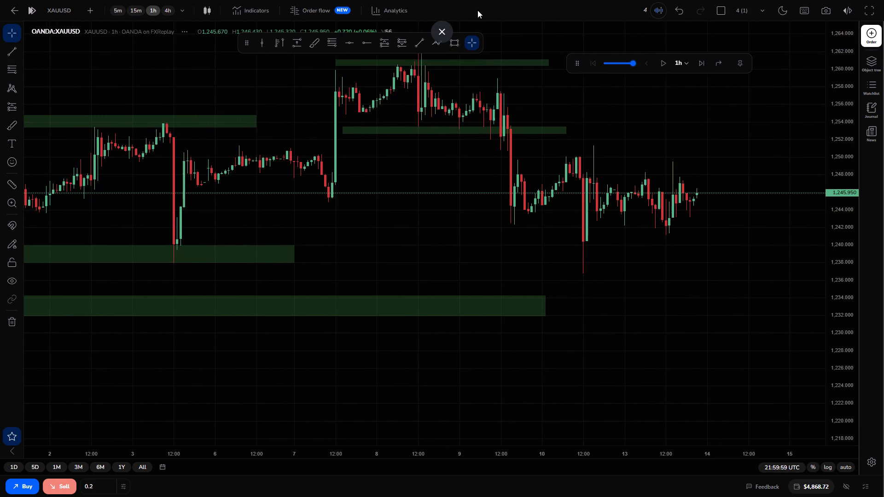
Draw a resistance rectangle over the 10–13 September highs, about 1,249.4 to 1,250.9, from 10 September 08:00 to 14 September 09:00.
click(454, 40)
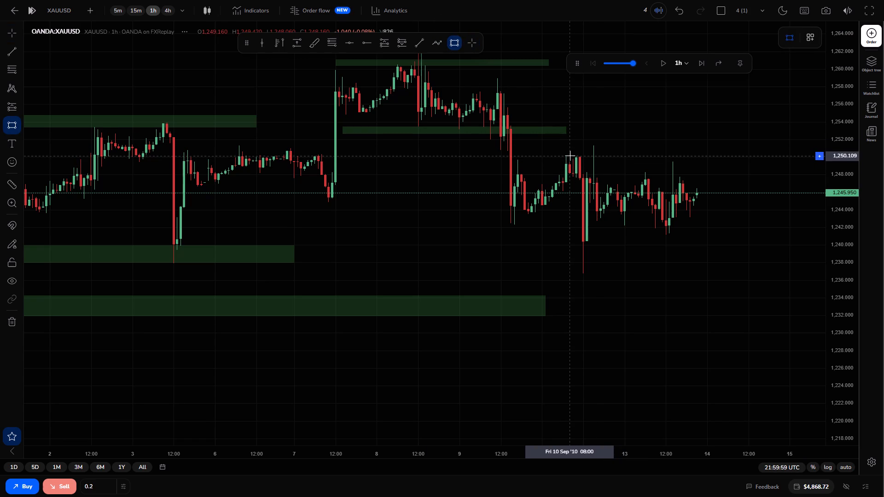
drag(570, 149, 657, 167)
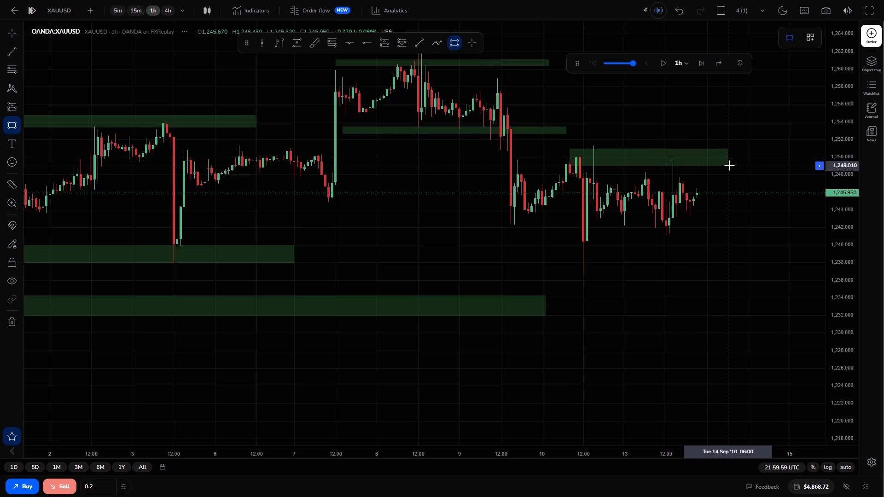
click(738, 162)
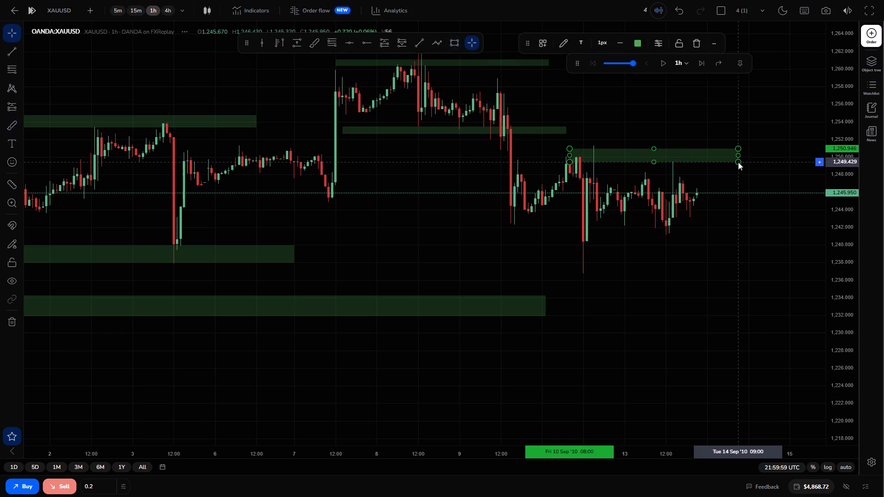
click(724, 207)
Draw a support rectangle under the 13 September lows, about 1,241.1 to 1,242.9, from 10 September 15:00 to 14 September 14:00.
drag(571, 209, 581, 194)
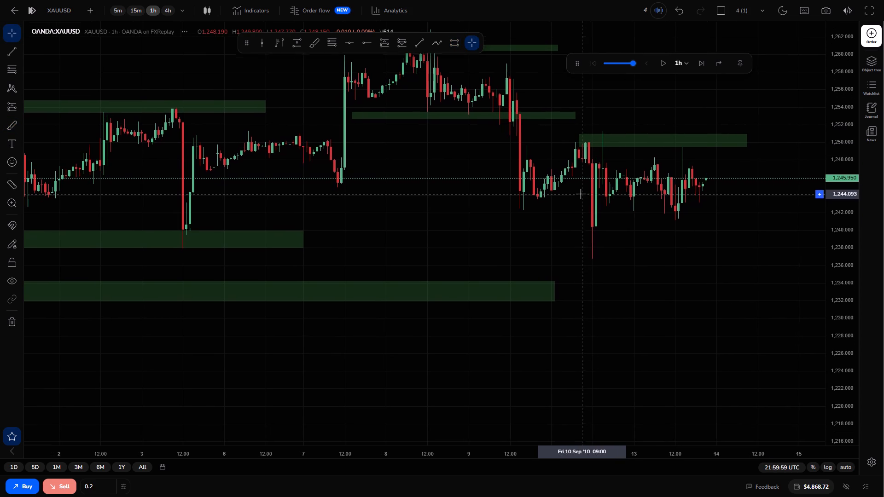
click(459, 41)
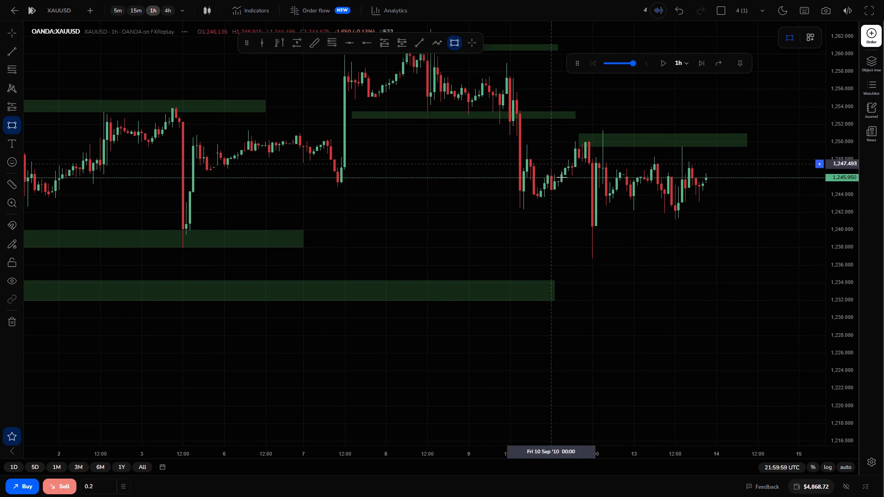
drag(602, 204, 757, 223)
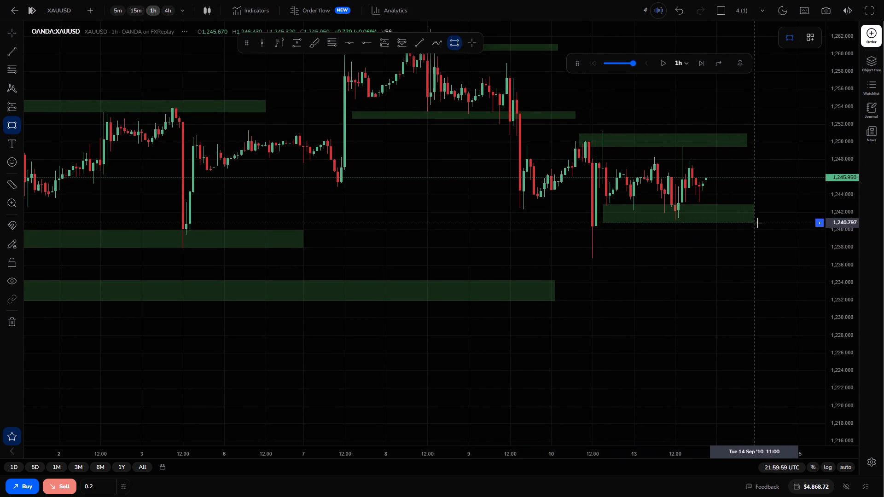
drag(757, 223, 763, 220)
click(763, 220)
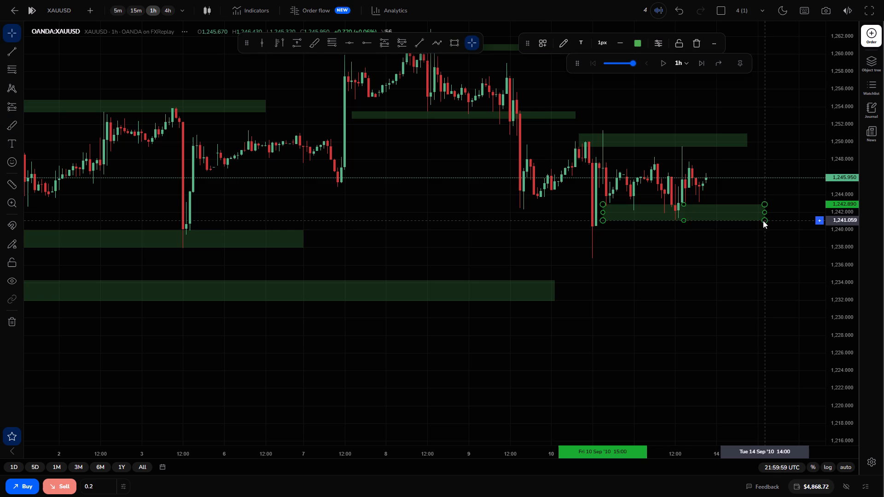
Lower the top edge of the new support rectangle to about 1,242.
drag(702, 283, 719, 316)
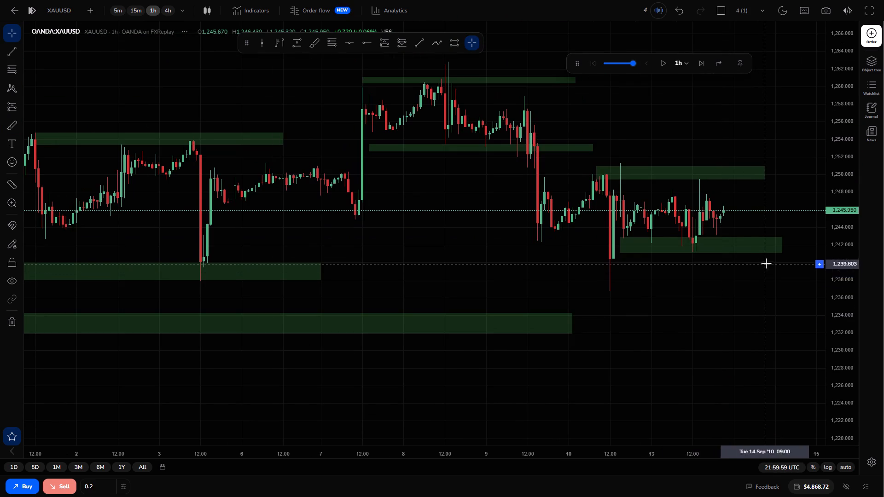
drag(780, 237, 779, 243)
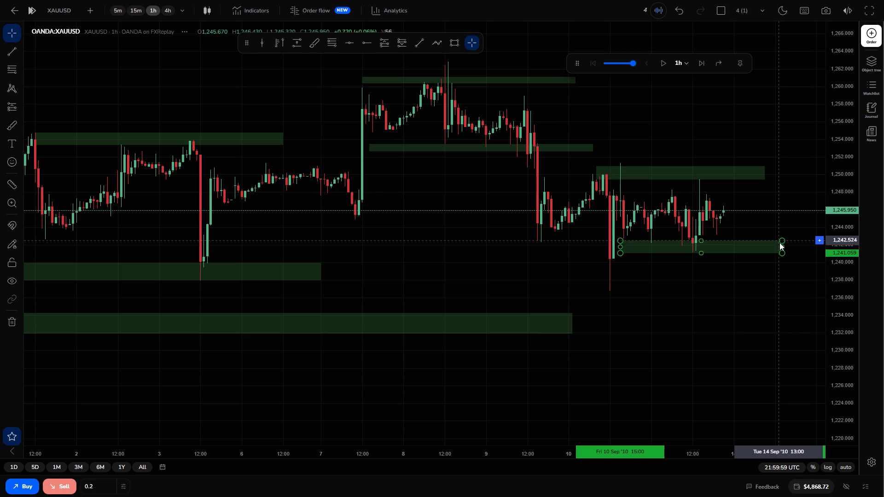
drag(779, 243, 779, 244)
click(791, 202)
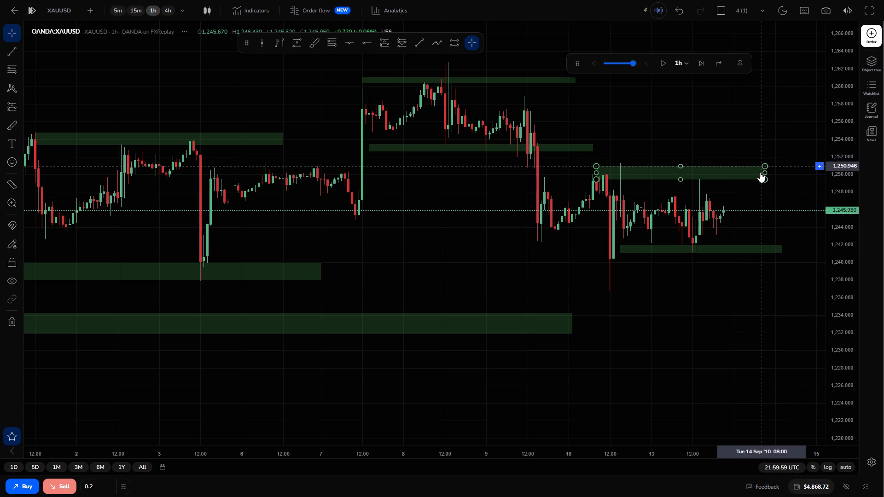
Raise the bottom edge of the newest resistance rectangle to about 1,249.9.
drag(766, 179, 767, 175)
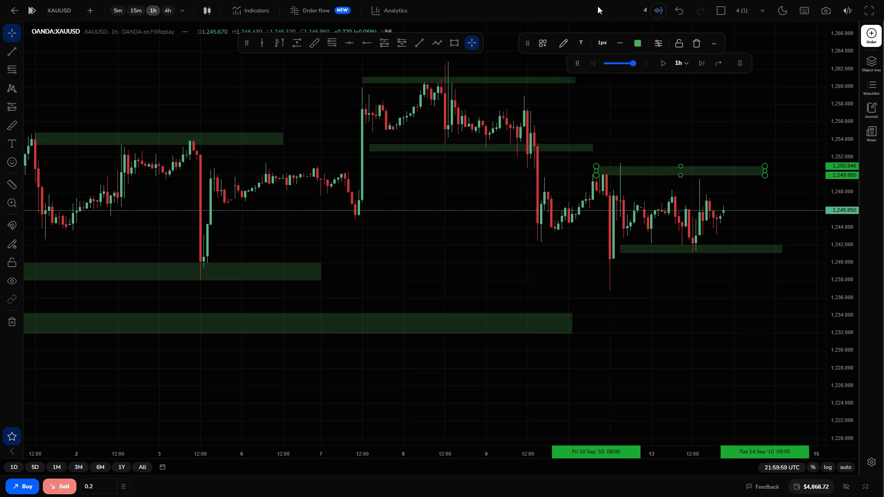
Step the 1h replay forward candle by candle to 09:59:59 UTC on 14 September.
triple_click(696, 64)
click(696, 64)
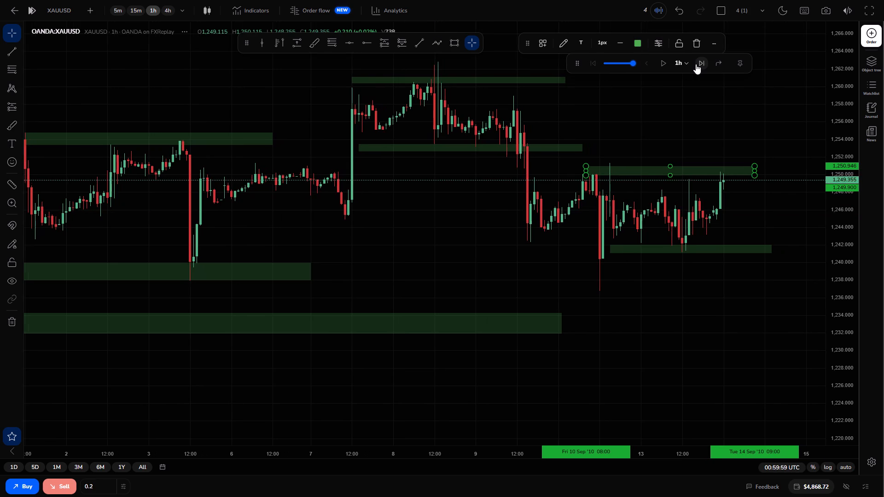
click(696, 64)
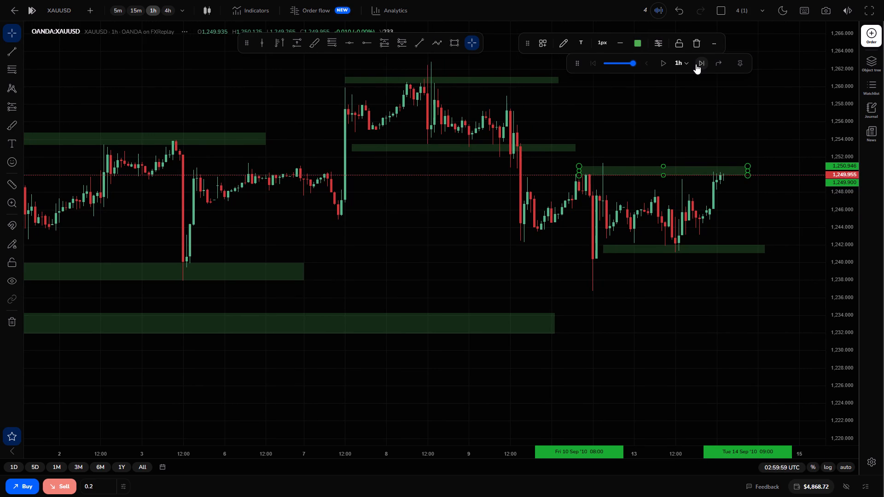
click(696, 64)
double_click(696, 64)
click(696, 64)
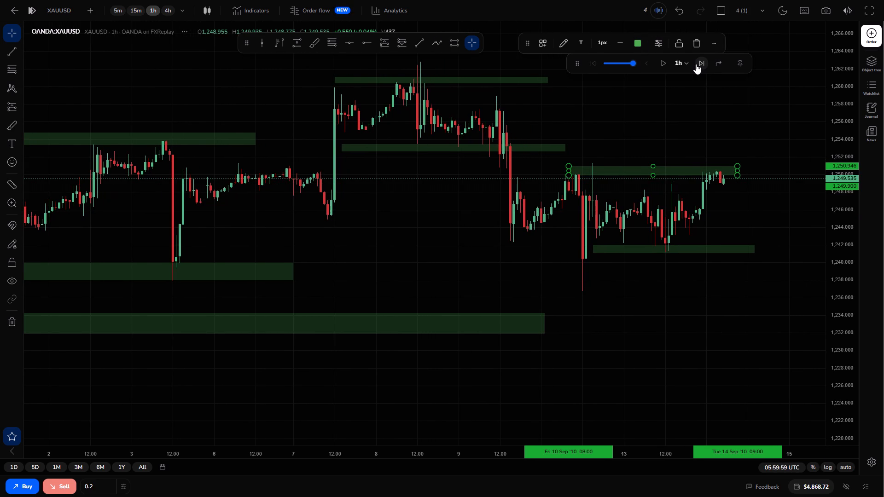
click(696, 64)
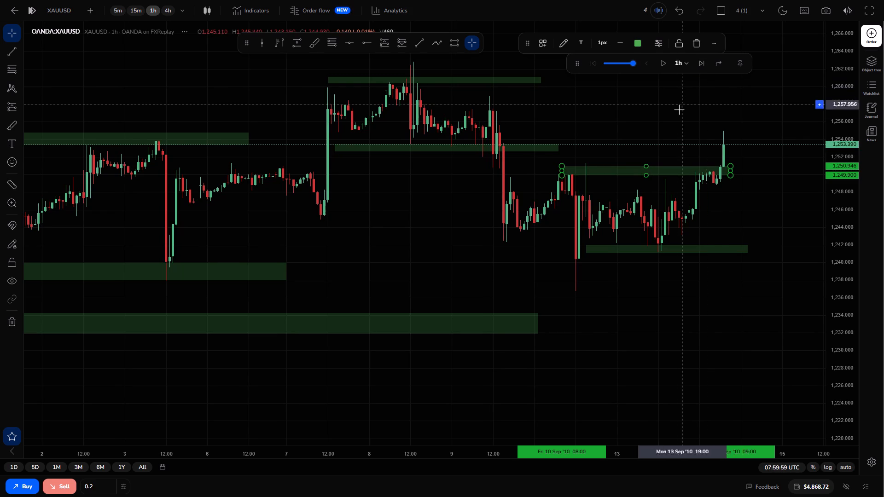
click(702, 60)
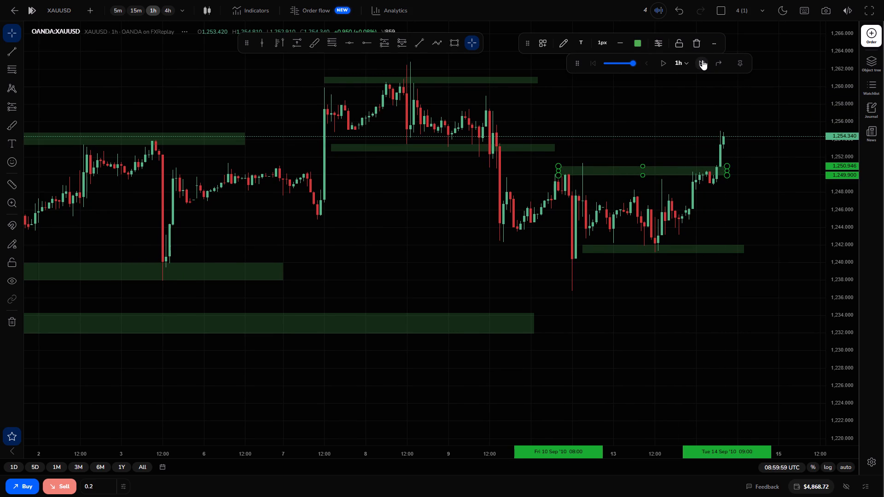
click(702, 60)
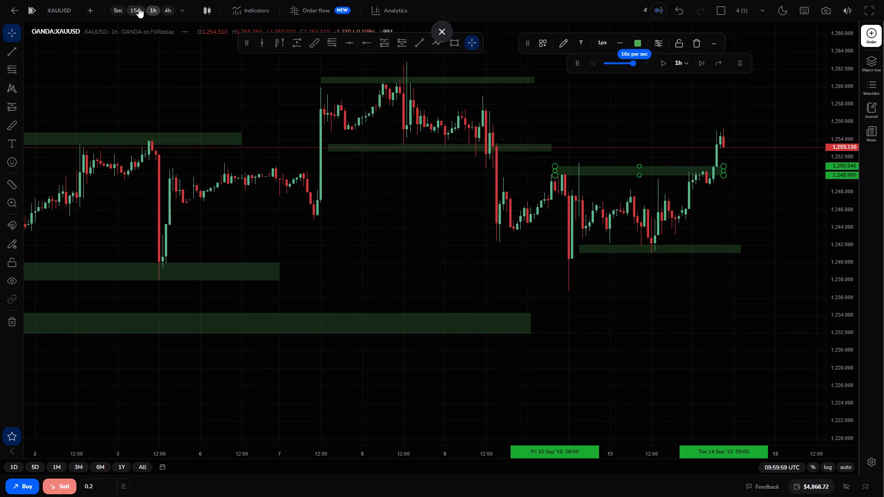
Switch the chart to 15m, inspect the breakout above the resistance zone, and advance the replay to 12:59:59 UTC on 14 September.
click(136, 10)
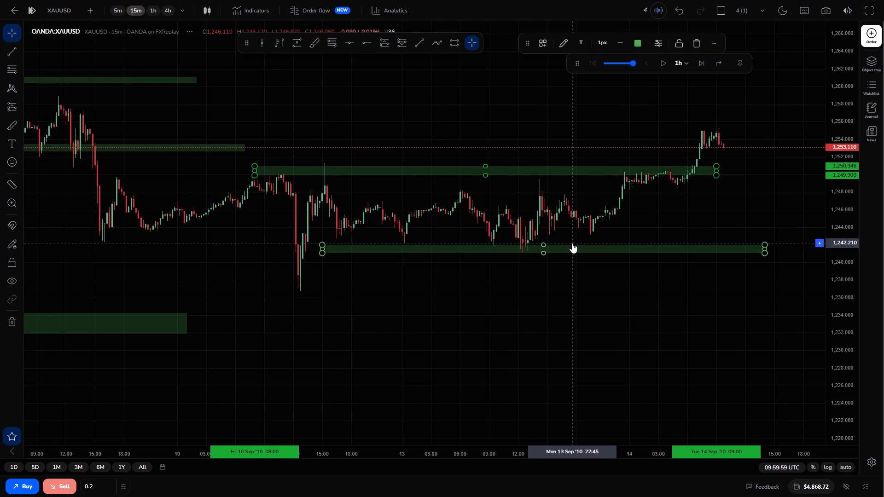
drag(684, 196, 685, 250)
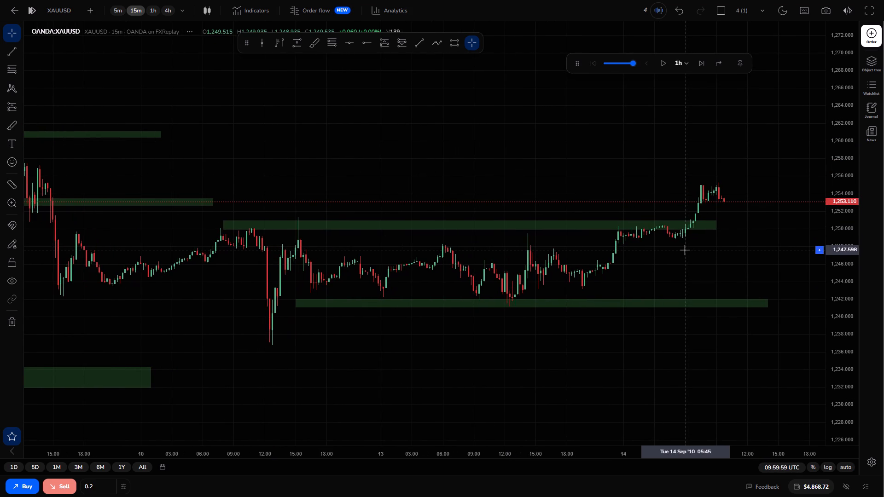
drag(849, 300, 840, 207)
drag(736, 277, 731, 224)
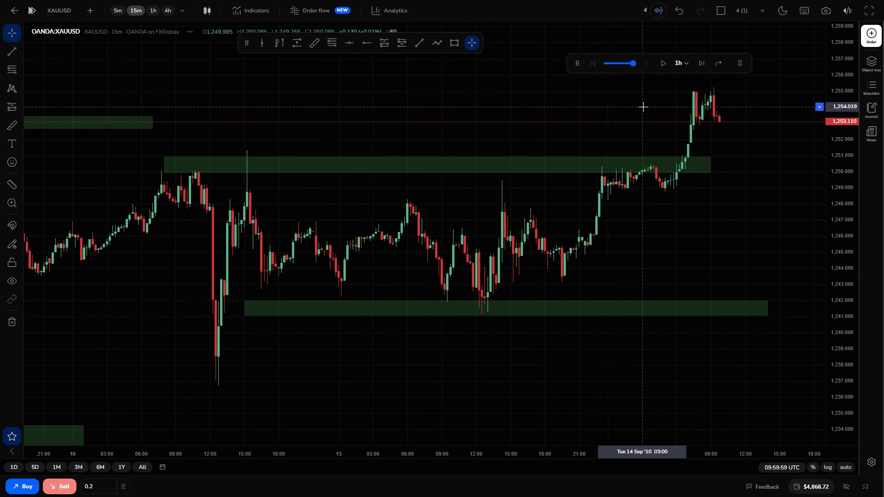
click(698, 60)
double_click(698, 60)
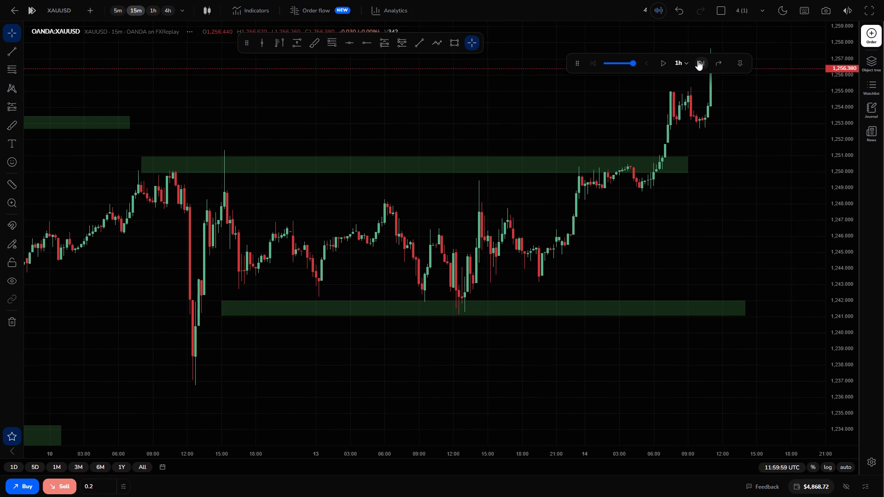
drag(729, 174, 755, 312)
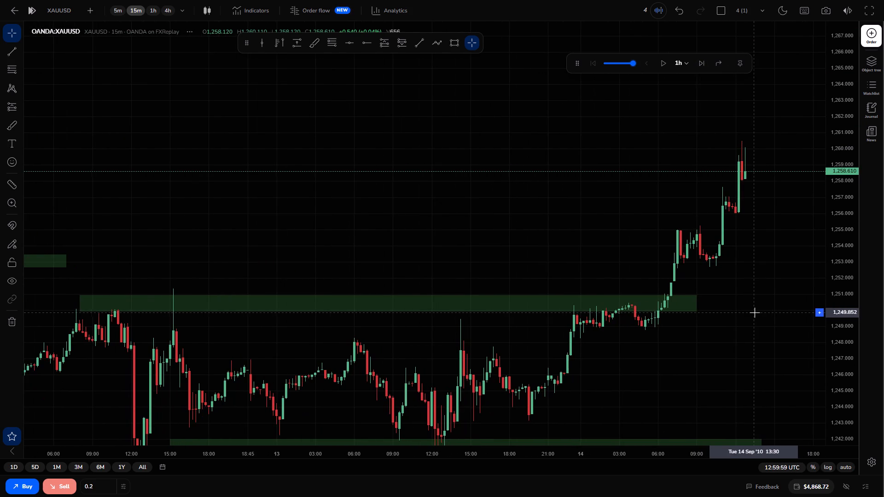
Return the chart to 1h and step the replay forward to 00:59:59 UTC on 15 September.
click(148, 11)
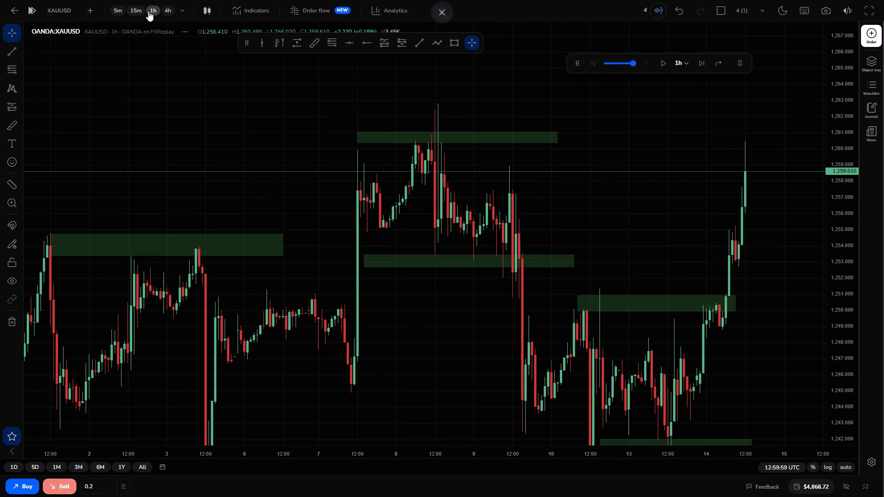
double_click(635, 233)
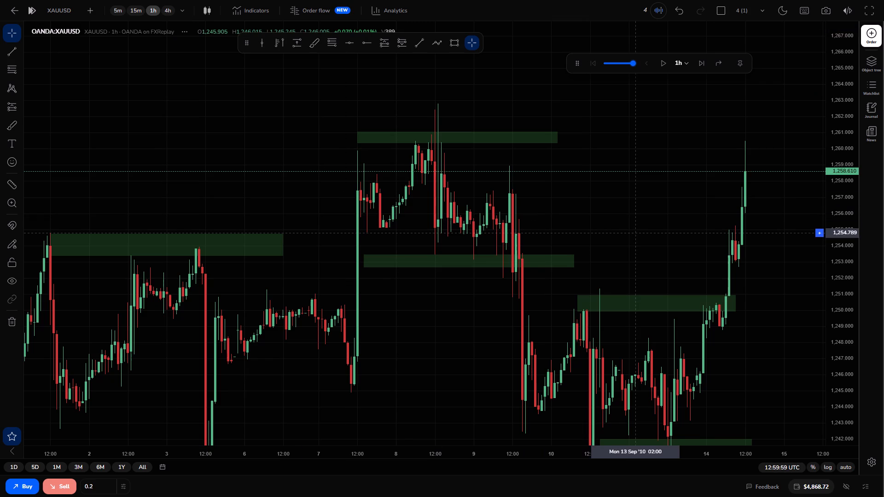
double_click(700, 63)
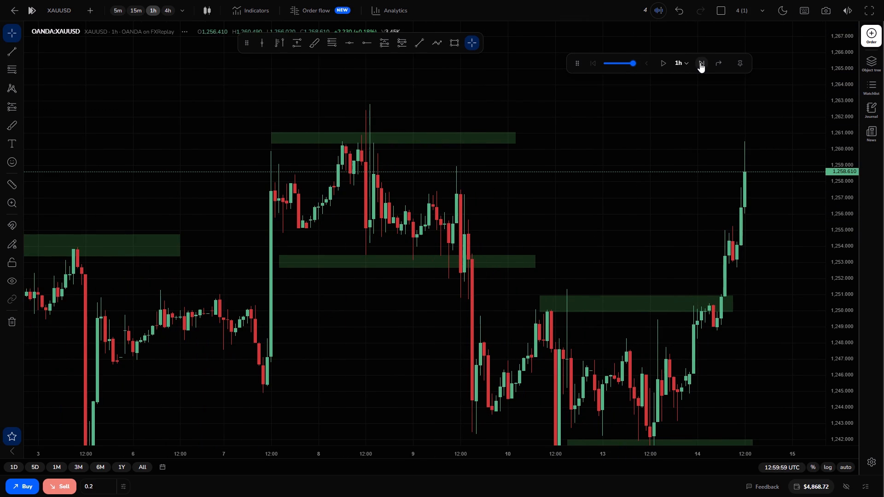
drag(714, 149, 744, 86)
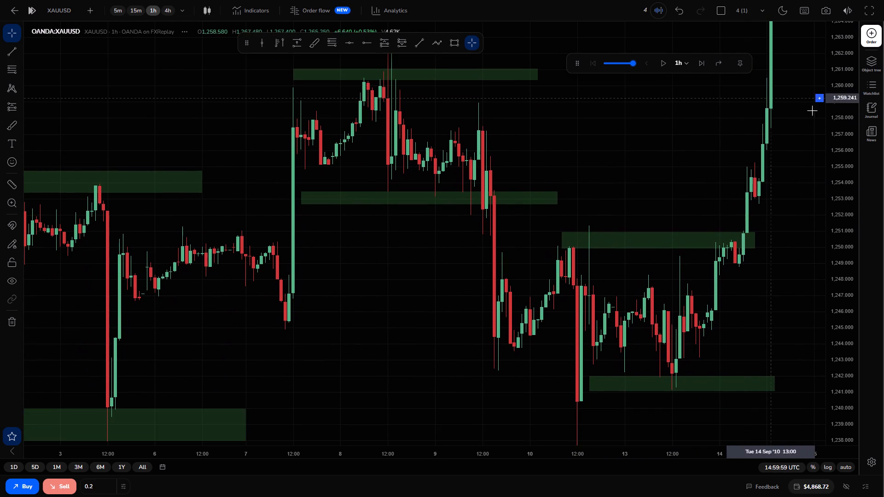
drag(849, 109, 863, 371)
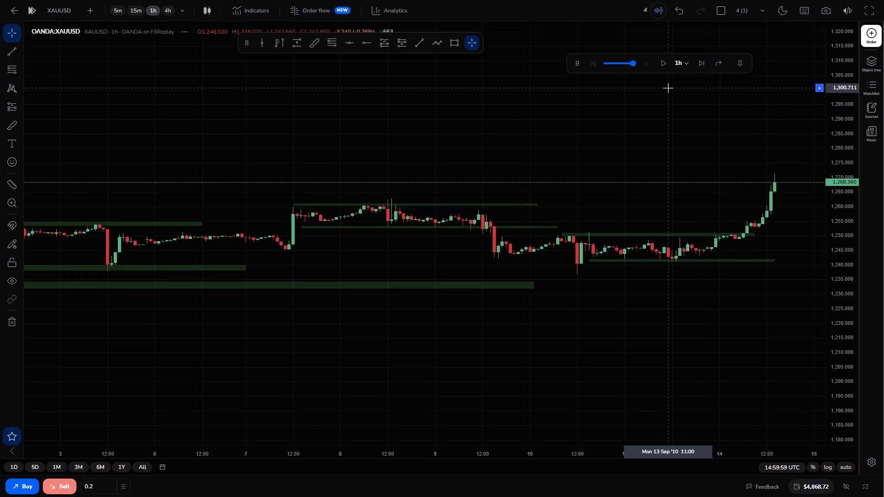
click(700, 64)
triple_click(700, 64)
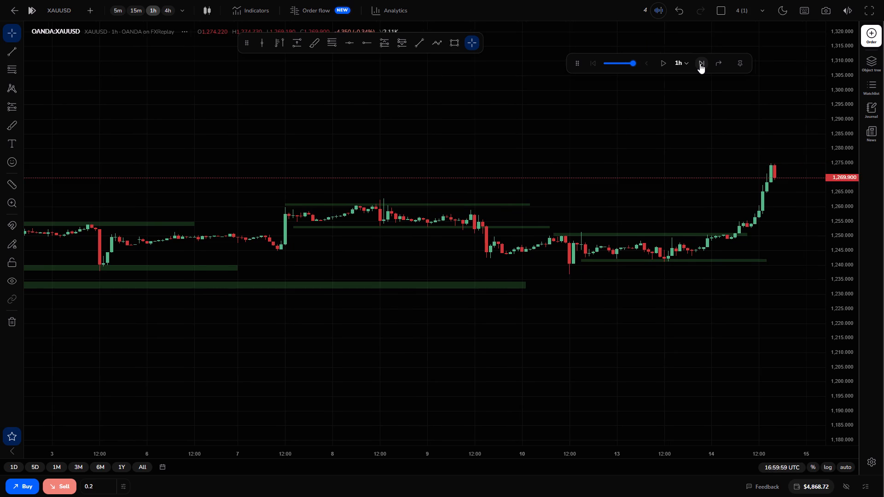
triple_click(700, 64)
triple_click(700, 64)
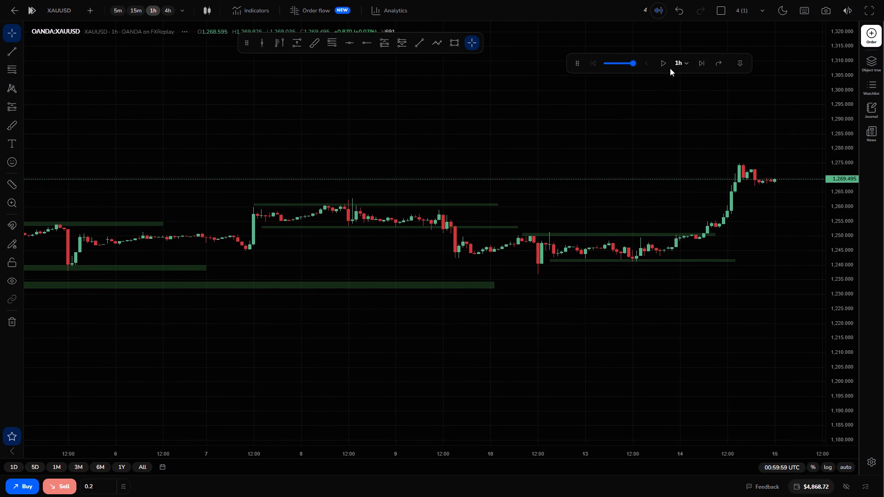
Play the 1h replay automatically and pause it at 07:59:59 UTC on 16 September.
click(669, 68)
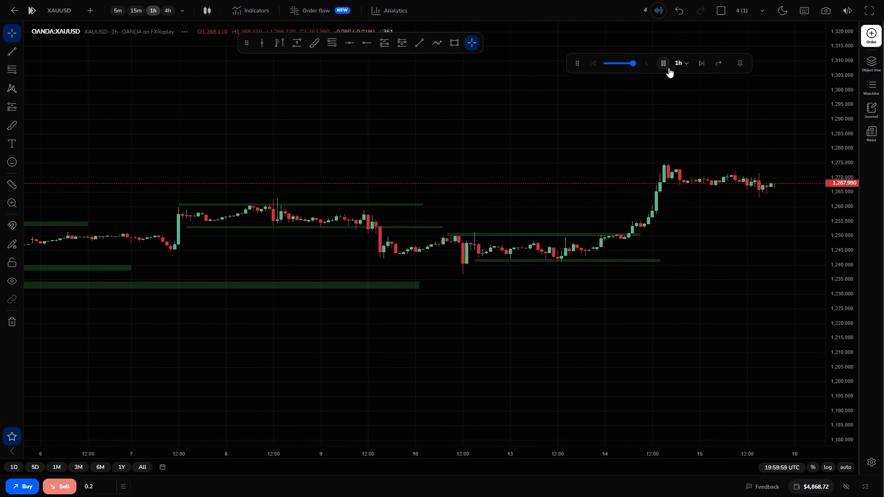
click(669, 68)
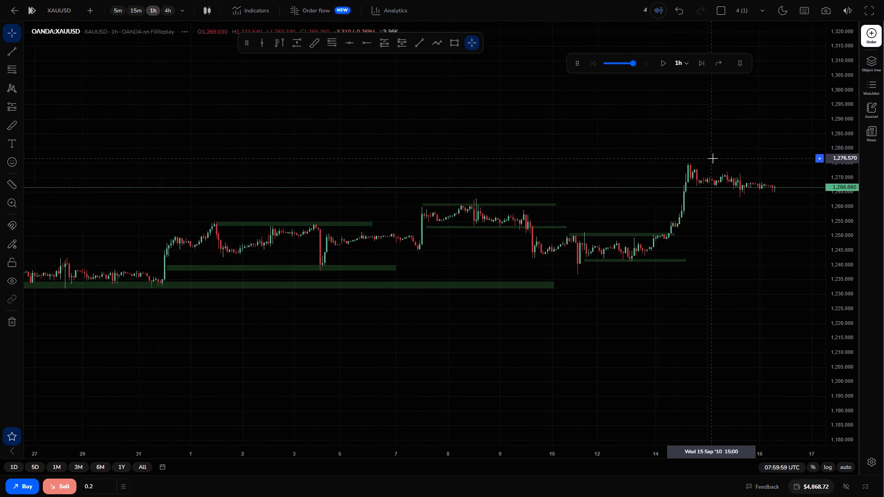
Resume automatic playback of the 1h replay and pause it at 20:59:59 UTC on 16 September.
drag(839, 271, 825, 128)
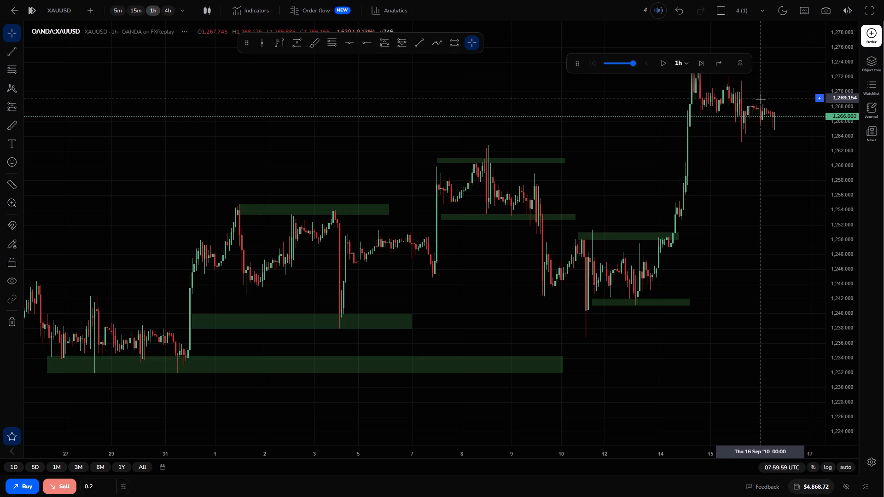
drag(761, 99, 682, 81)
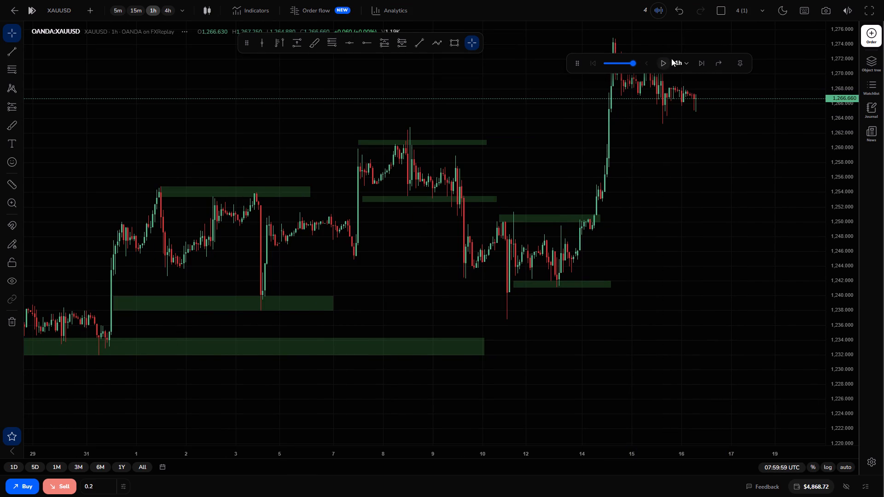
click(664, 60)
click(664, 60)
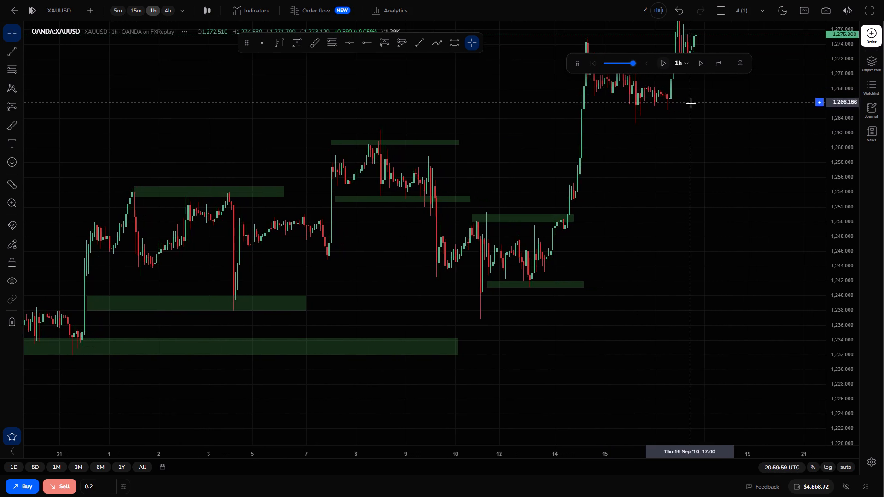
Step the 1h replay forward candle by candle to 11:59:59 UTC on 17 September.
drag(691, 103, 737, 224)
triple_click(704, 63)
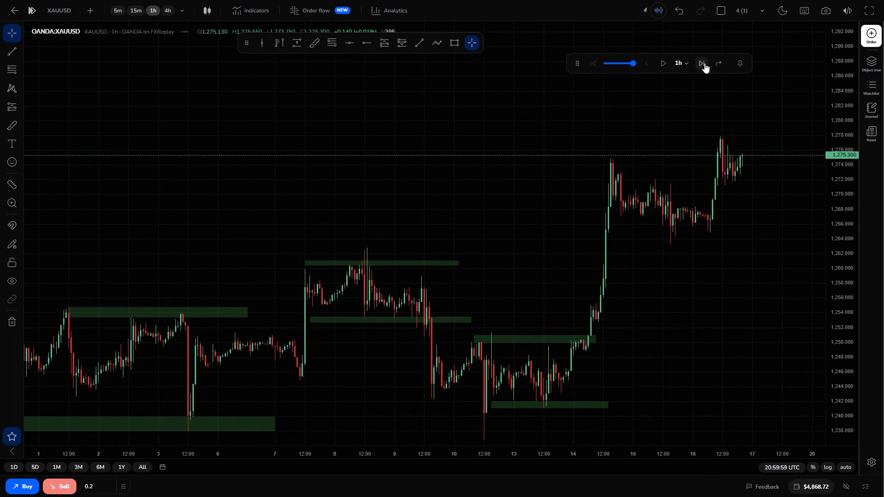
triple_click(704, 63)
triple_click(704, 63)
triple_click(704, 63)
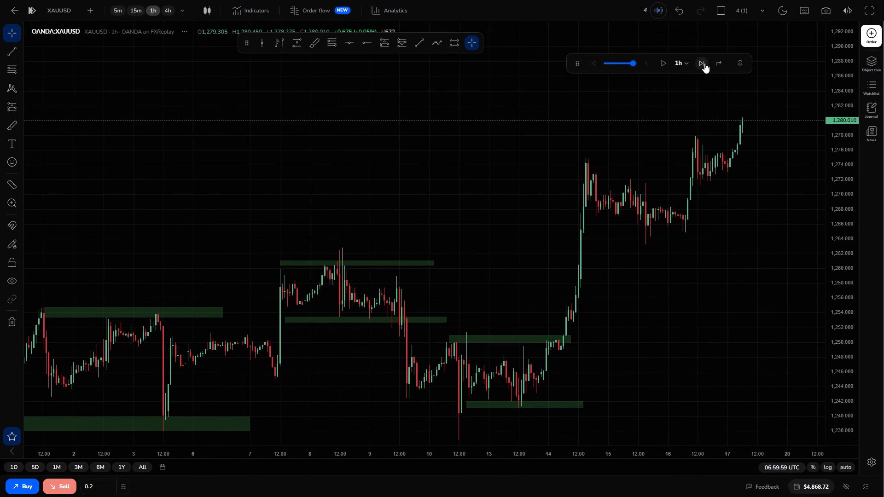
triple_click(704, 63)
Play the 1h replay in short bursts and pause it at 12:59:59 UTC on 21 September.
drag(653, 57, 661, 62)
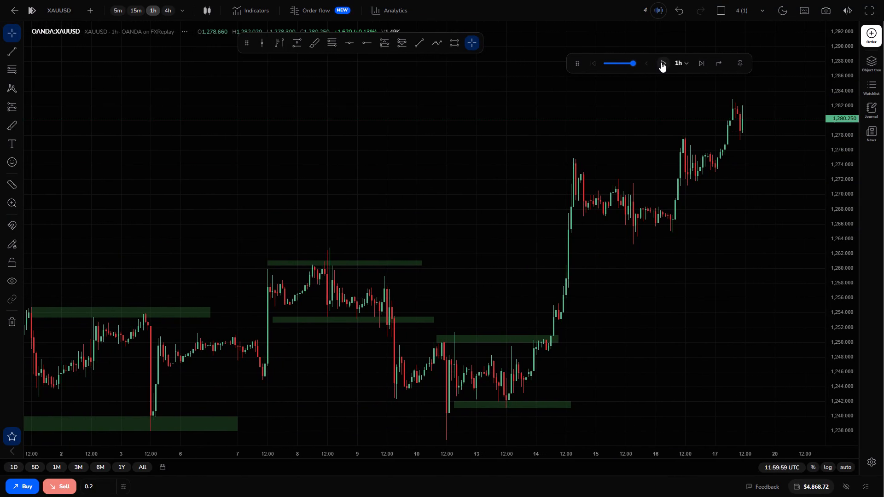
triple_click(661, 62)
triple_click(661, 62)
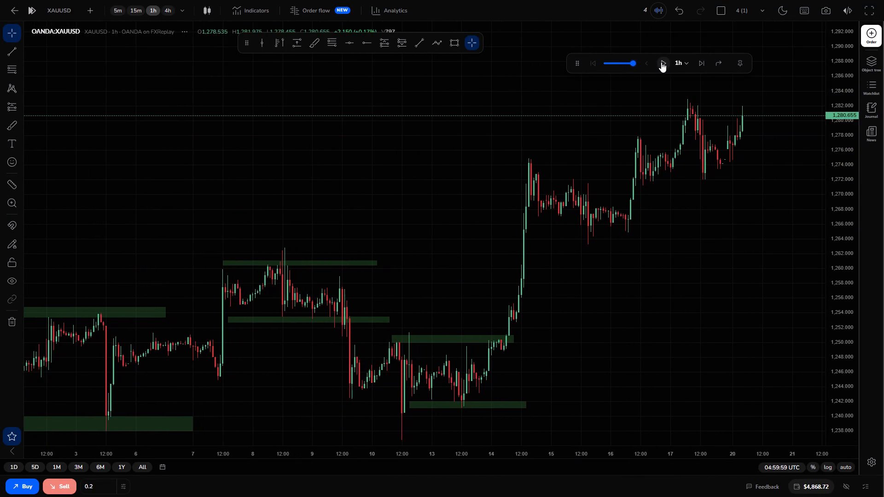
triple_click(661, 62)
triple_click(661, 62)
triple_click(661, 62)
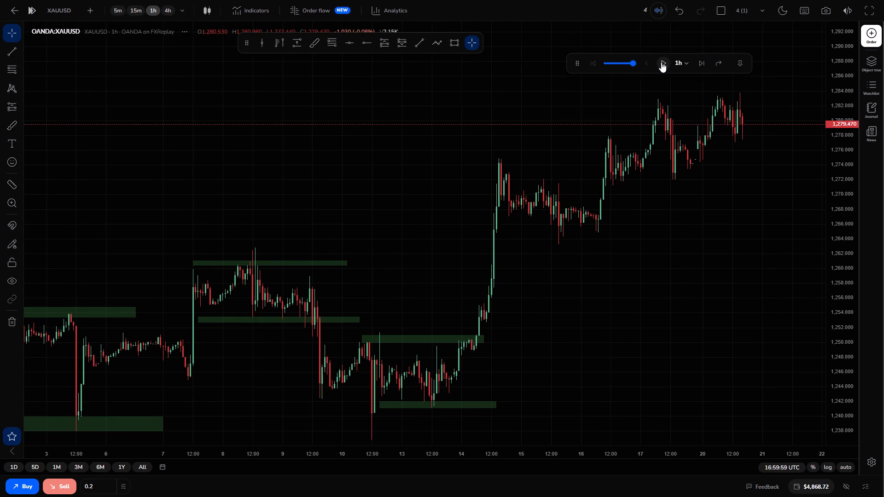
triple_click(661, 62)
triple_click(661, 62)
triple_click(661, 62)
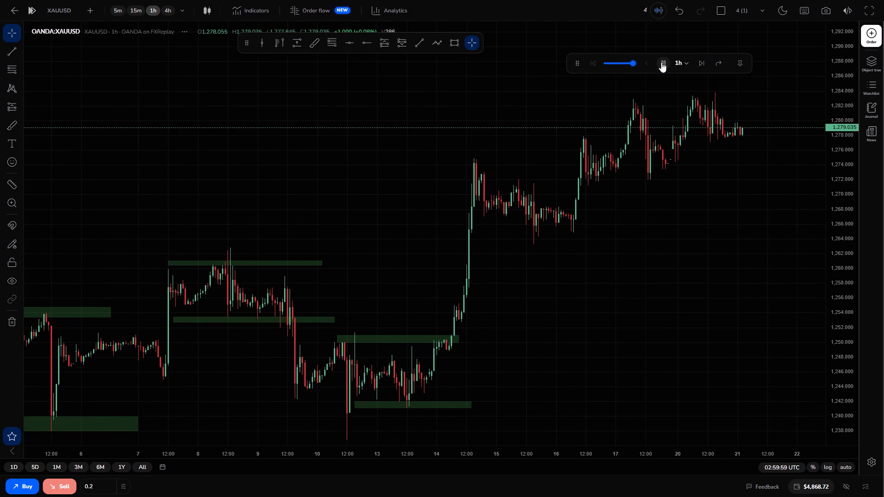
triple_click(661, 62)
triple_click(661, 62)
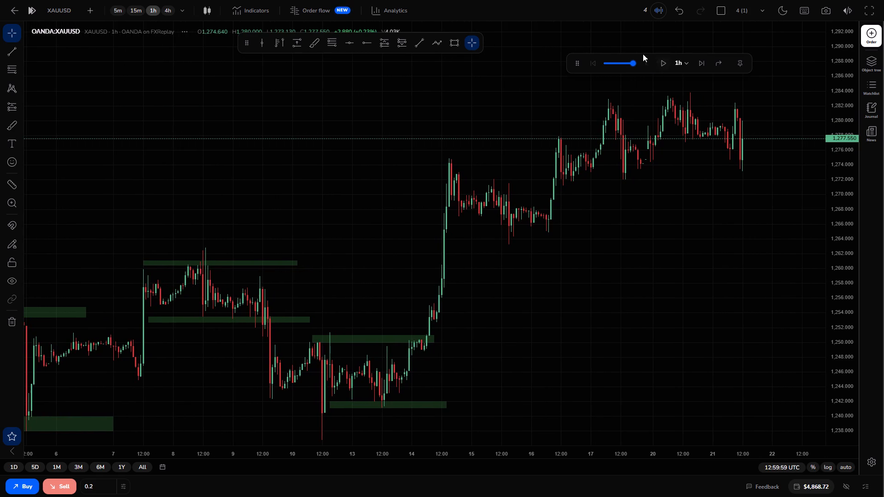
Leave full screen, switch to TradingView, and set the gold chart to the 1h timeframe.
click(440, 29)
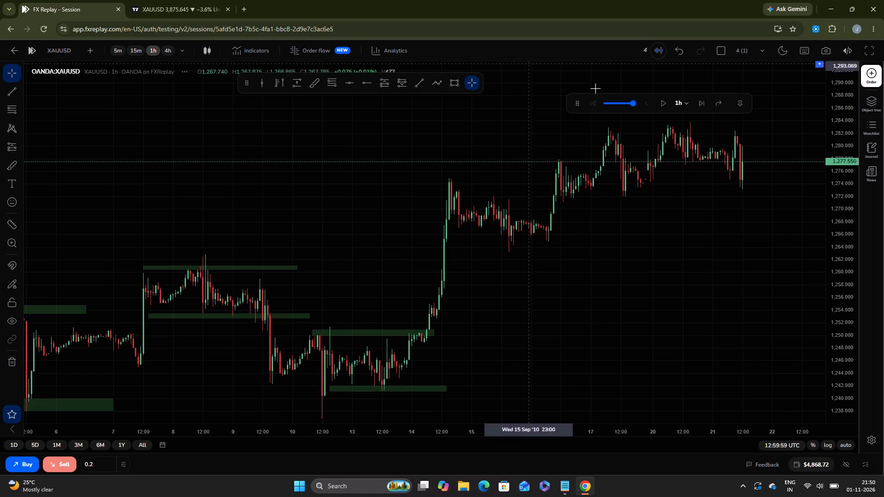
click(174, 14)
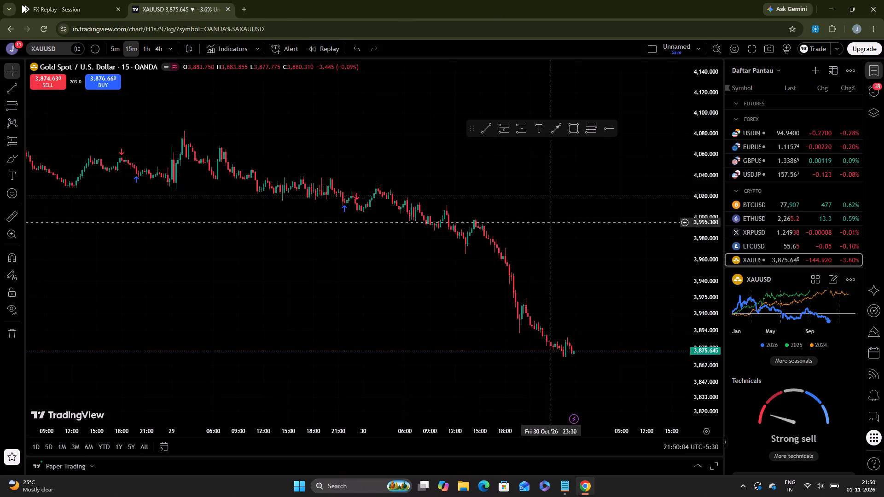
drag(585, 344, 646, 275)
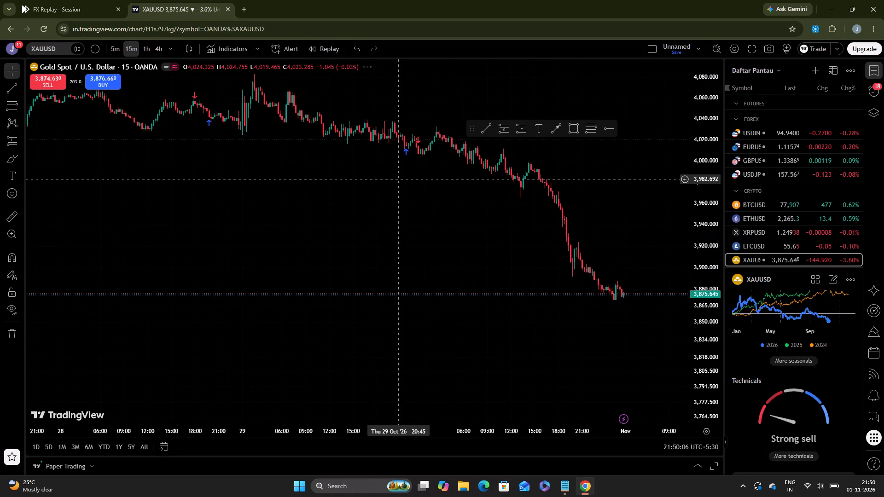
click(148, 46)
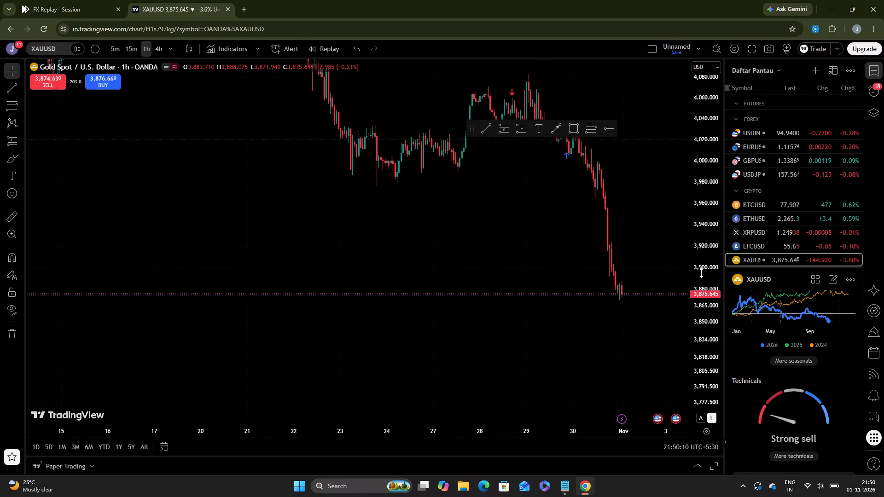
Examine gold's 1h price action across October 2026, including the consolidation around 4,000 and the following sell-off.
drag(701, 273, 706, 340)
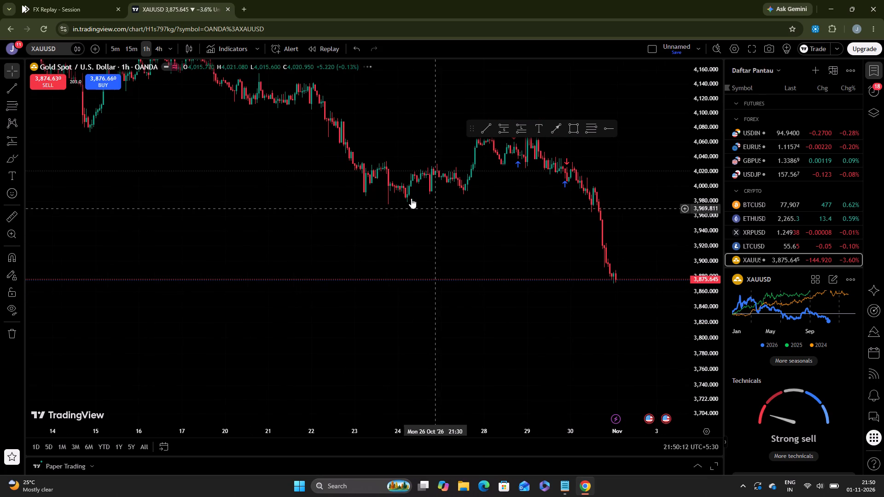
drag(406, 196, 584, 318)
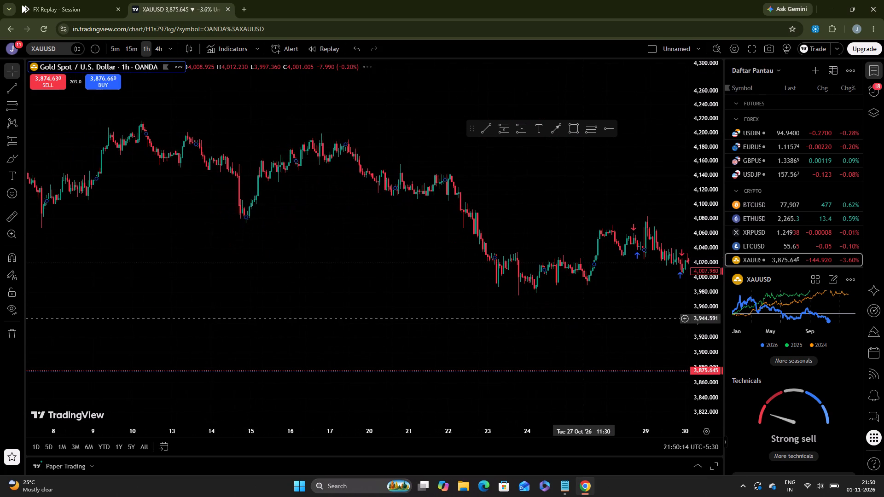
drag(564, 312, 520, 264)
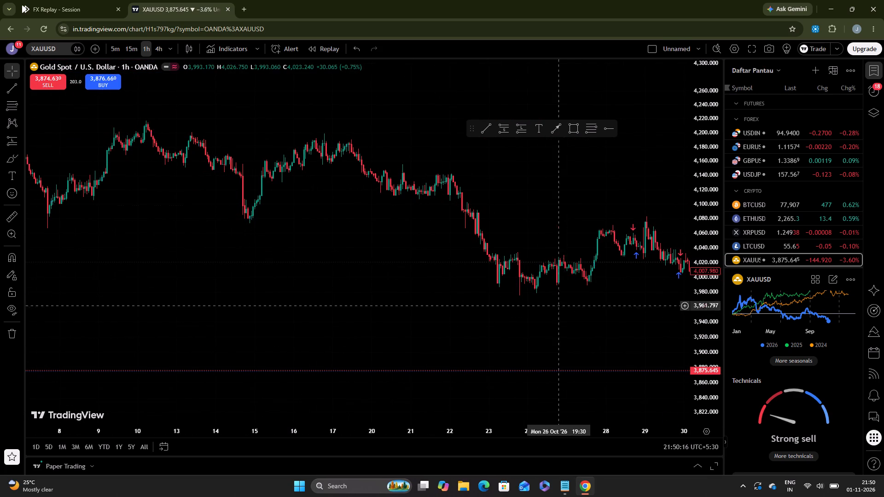
drag(520, 264, 498, 238)
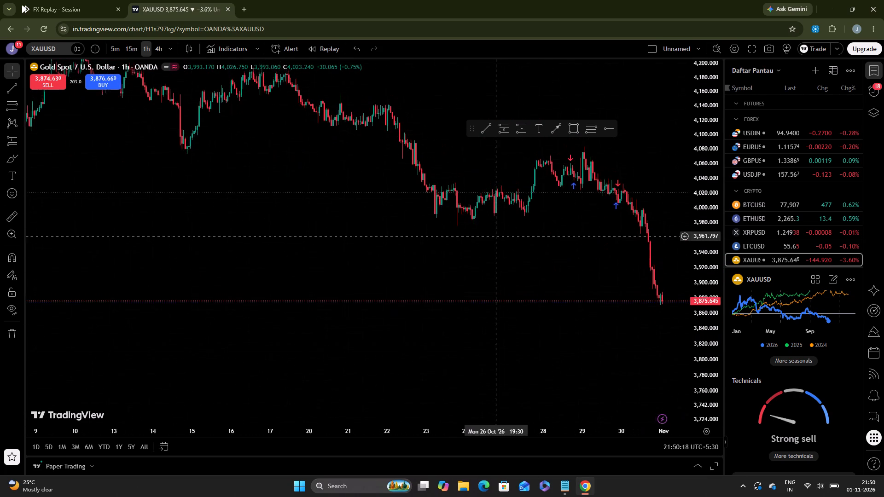
drag(498, 238, 476, 185)
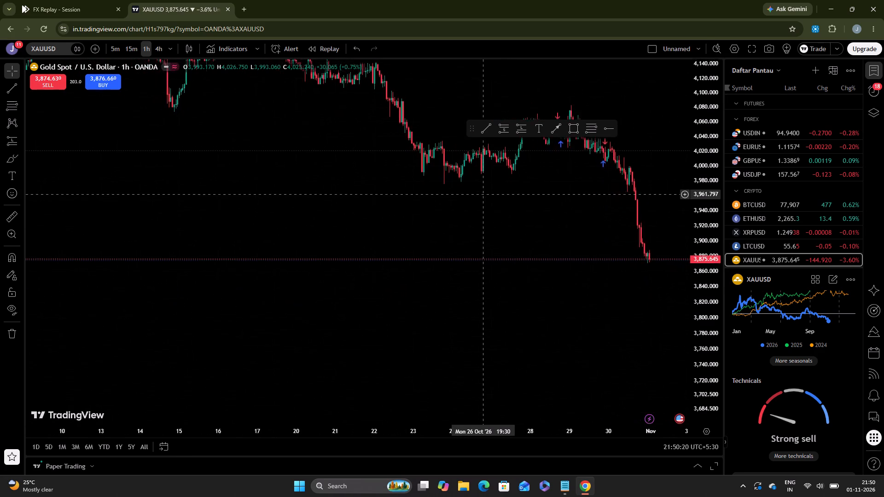
drag(476, 185, 445, 207)
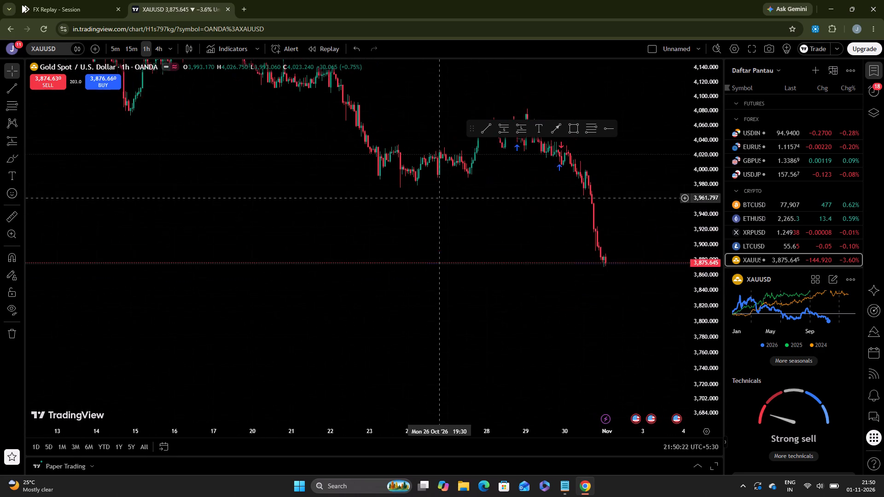
drag(445, 207, 465, 232)
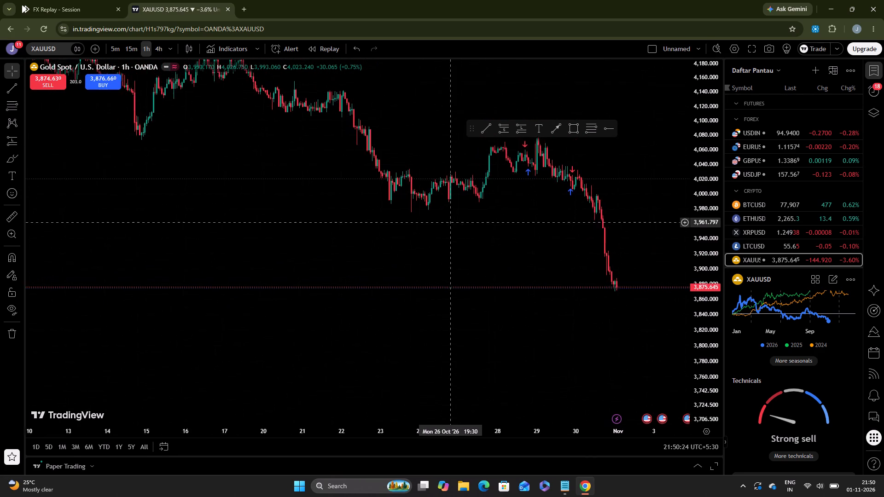
drag(465, 232, 474, 239)
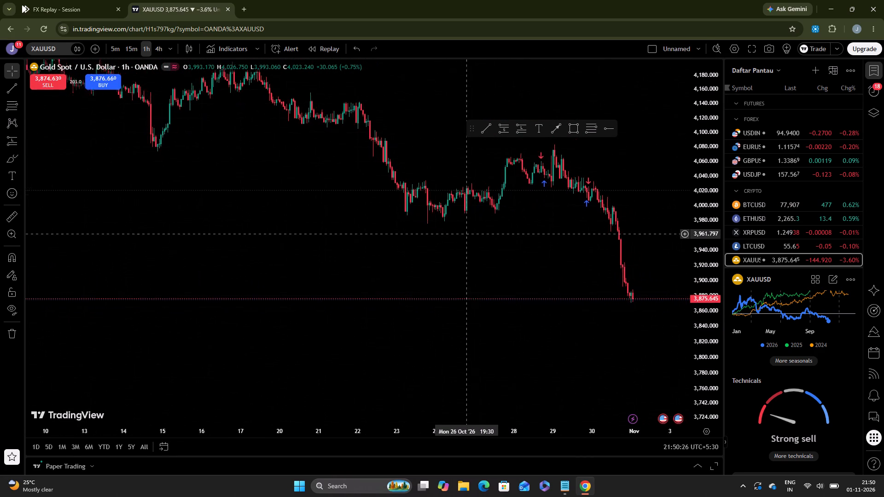
drag(474, 239, 491, 251)
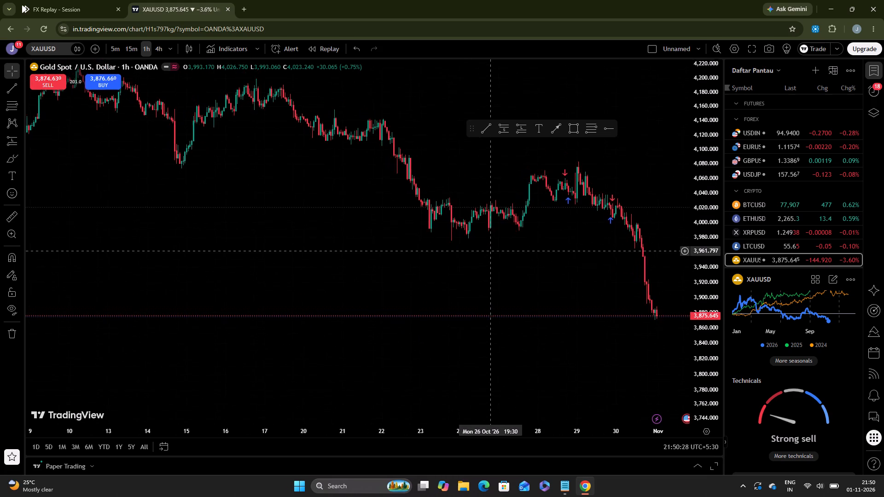
drag(491, 251, 456, 216)
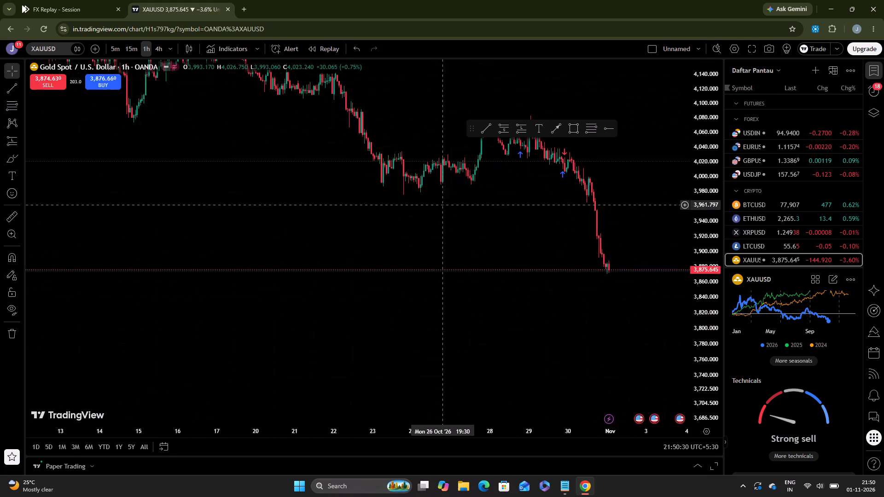
drag(456, 216, 433, 197)
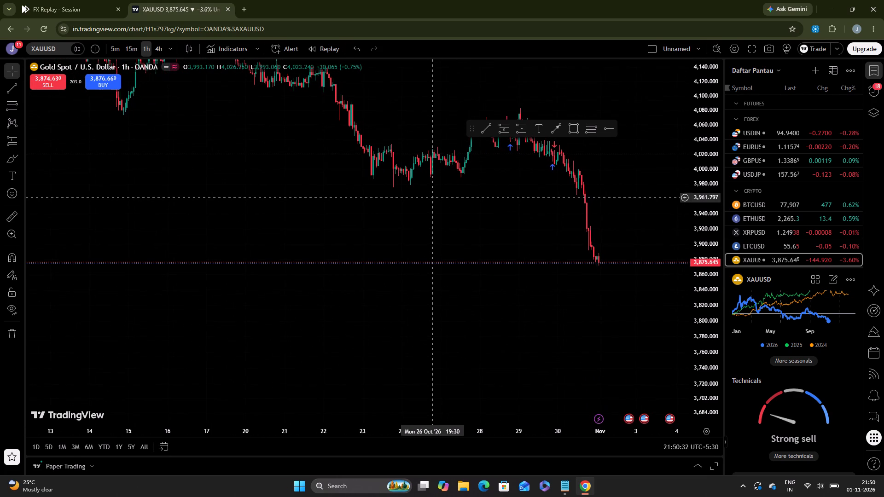
drag(433, 197, 432, 197)
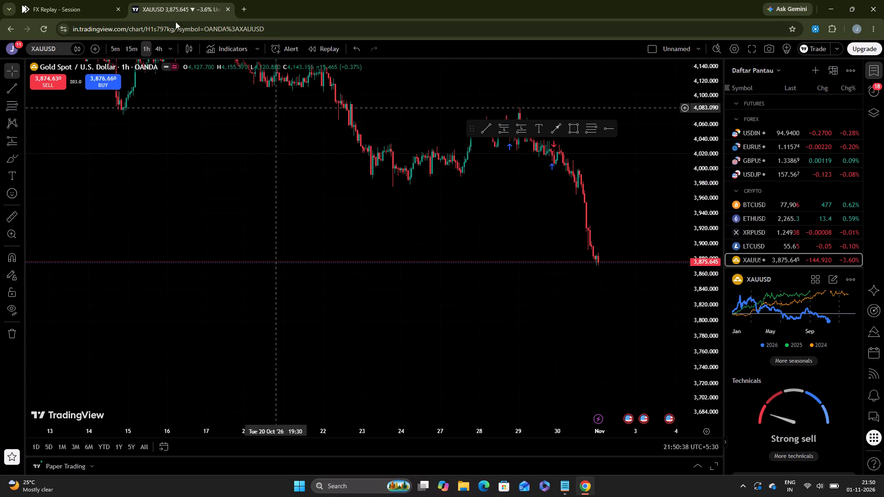
Switch back to the FX Replay session and display it in full screen.
click(85, 8)
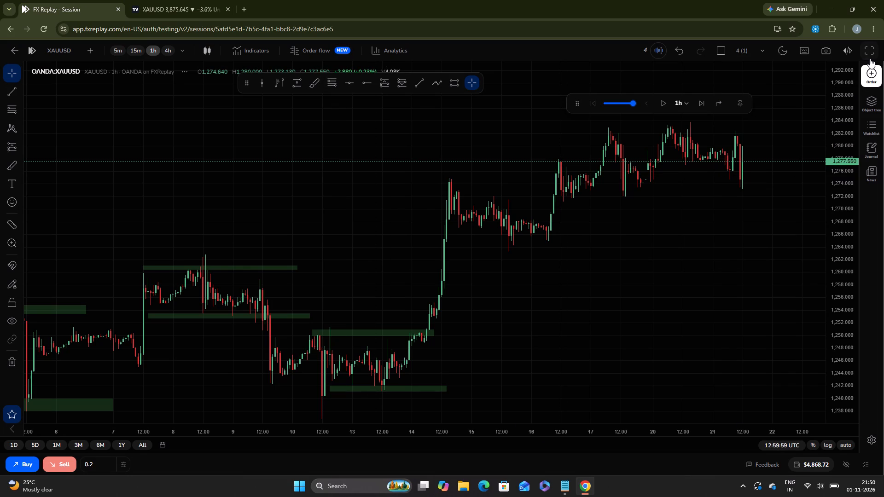
click(876, 47)
click(873, 45)
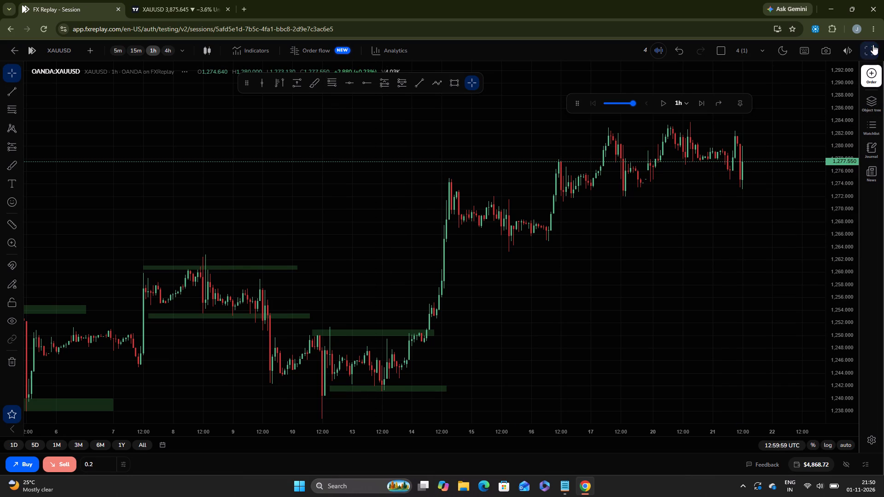
click(864, 44)
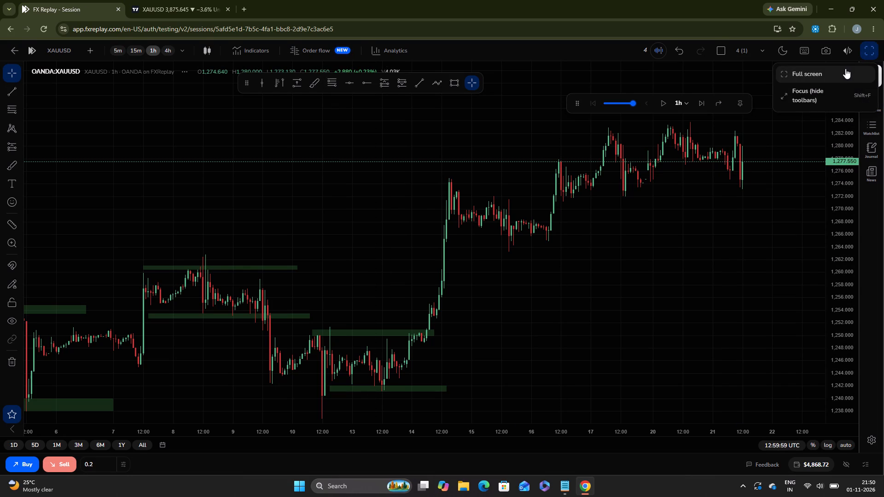
click(845, 69)
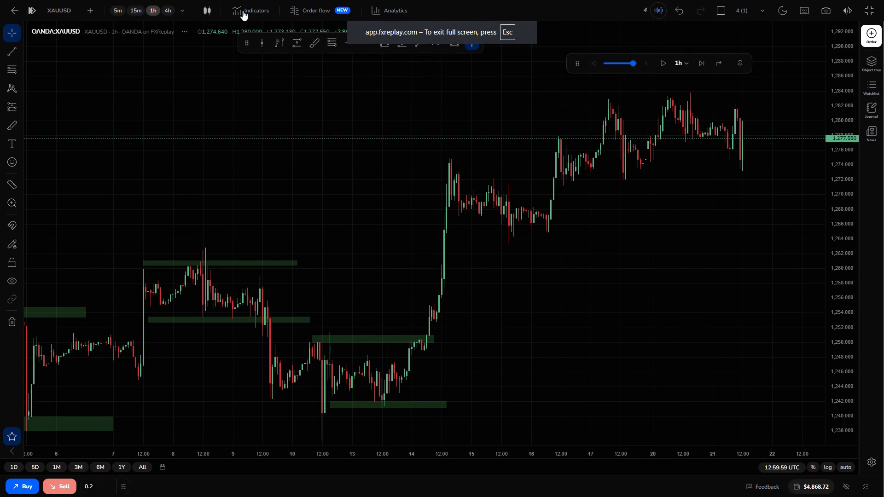
Switch the XAUUSD replay chart to 5m and examine the sharp drop and rebound on 21 September.
click(118, 9)
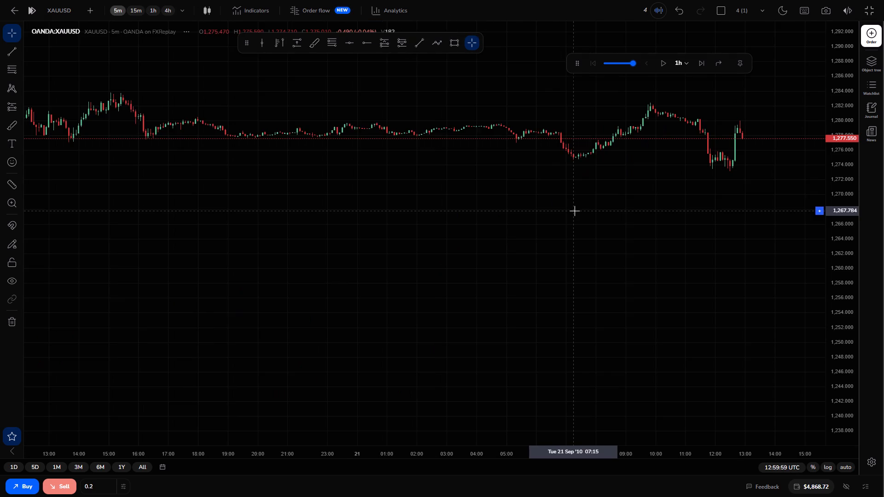
drag(843, 361, 837, 159)
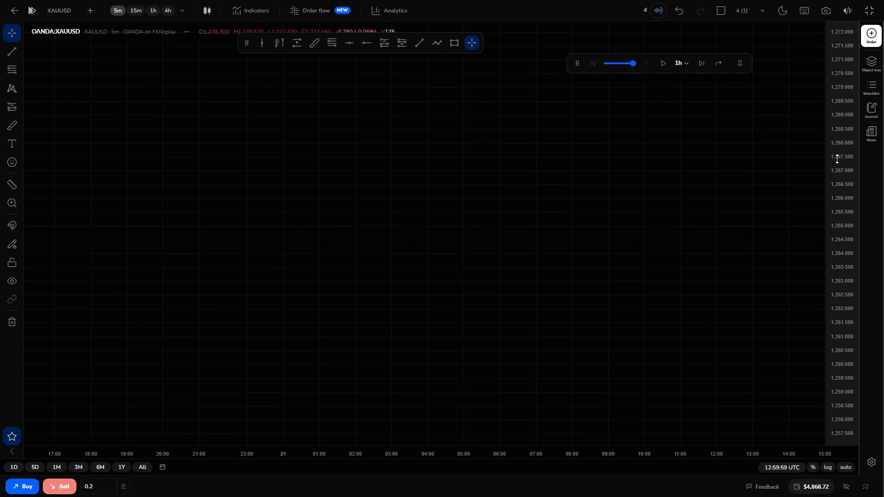
drag(639, 100, 772, 420)
drag(752, 332, 535, 285)
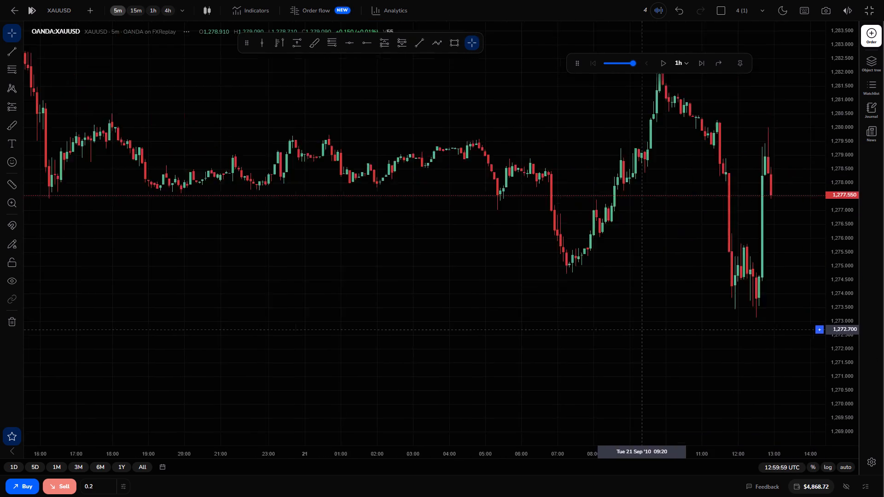
drag(535, 285, 558, 320)
drag(631, 269, 634, 306)
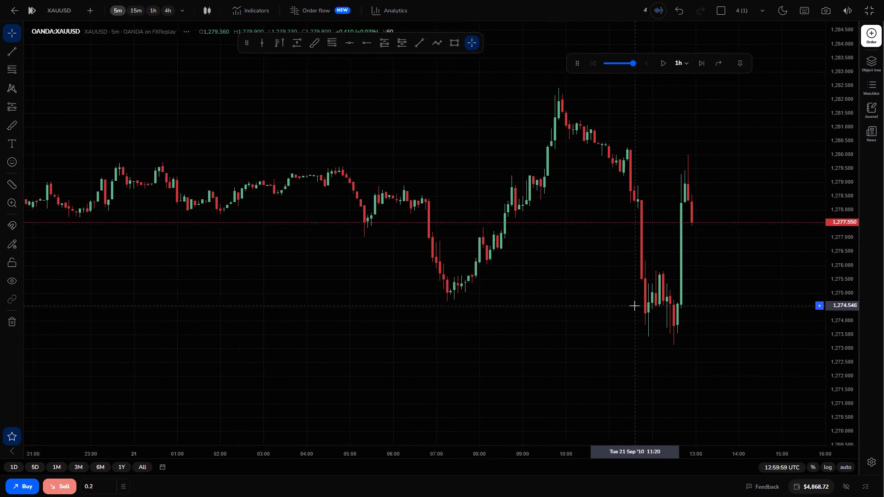
drag(709, 299, 683, 237)
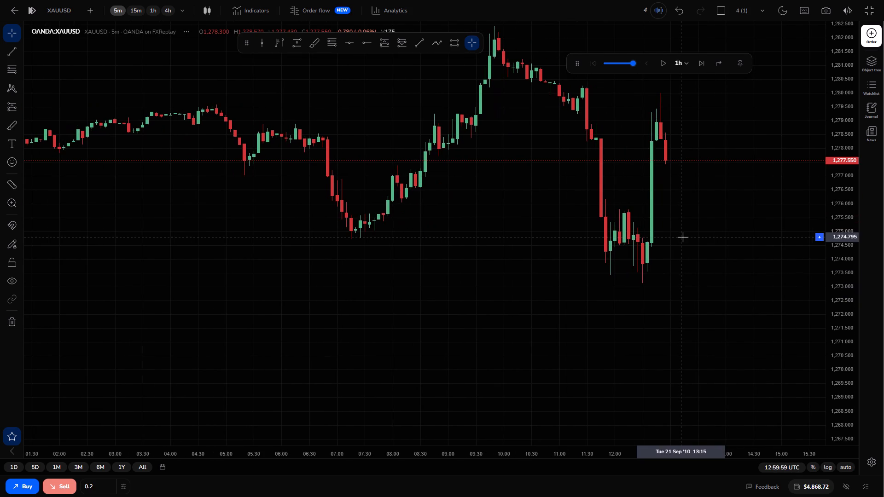
drag(673, 153, 700, 182)
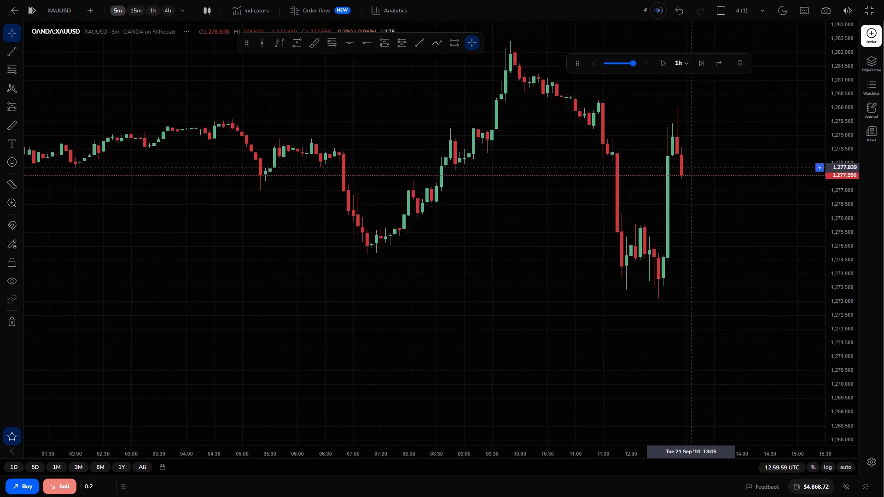
drag(700, 182, 704, 191)
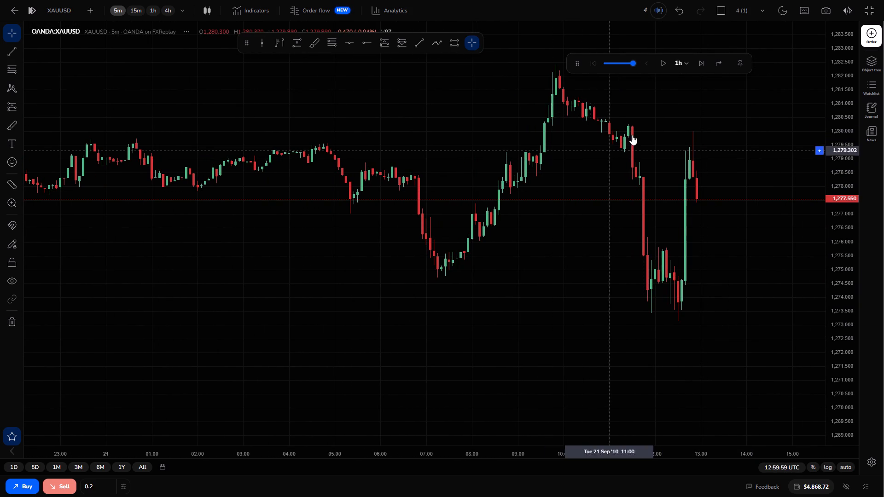
drag(684, 62, 686, 130)
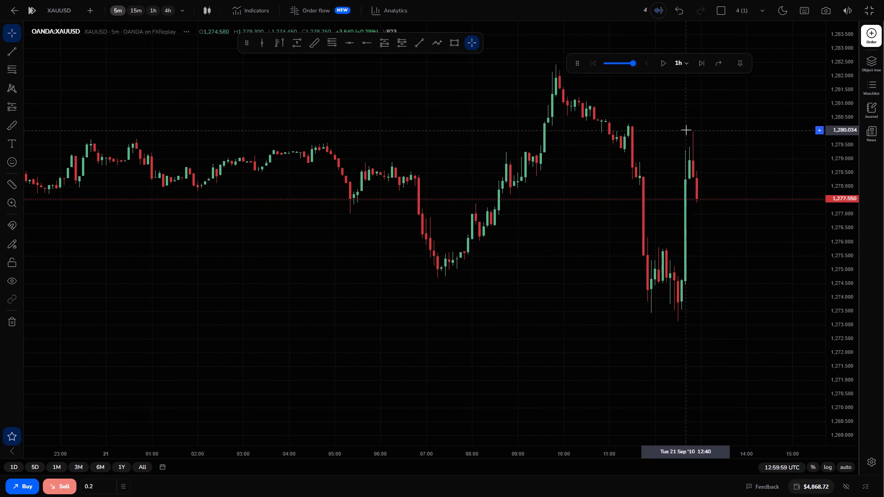
Set the replay step interval to 5m.
drag(686, 130, 680, 54)
click(680, 54)
click(681, 58)
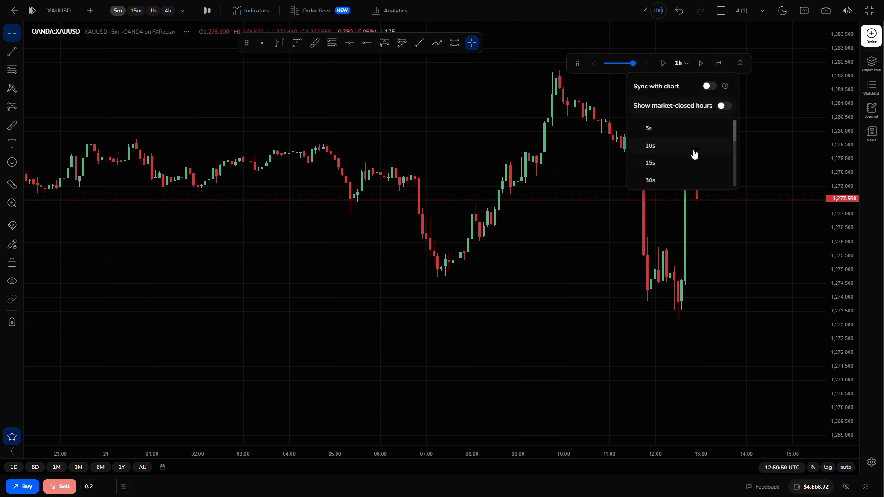
scroll(689, 179, down, 1)
click(680, 173)
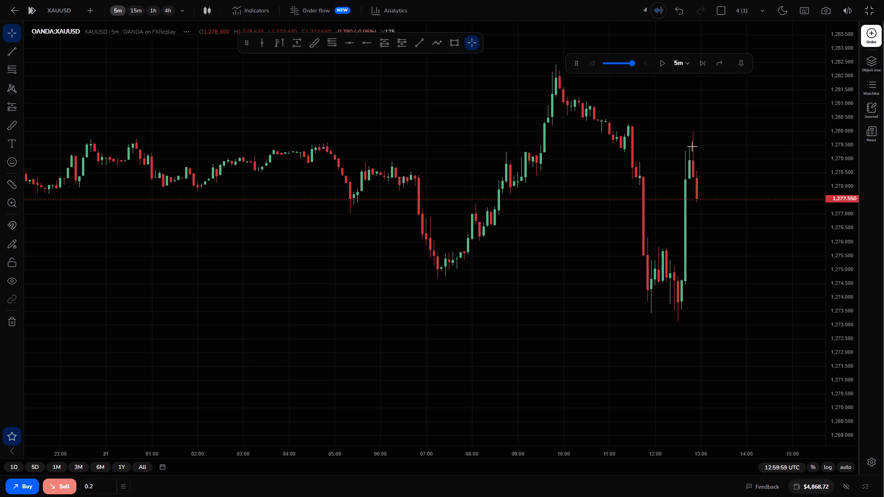
Advance the XAUUSD replay candle by candle to about 16:25 UTC on 21 September.
triple_click(702, 64)
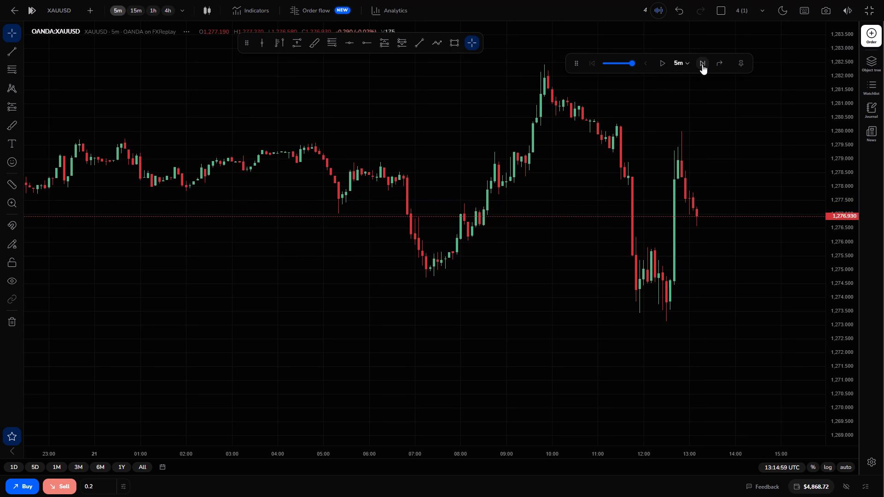
triple_click(702, 64)
triple_click(702, 64)
triple_click(702, 64)
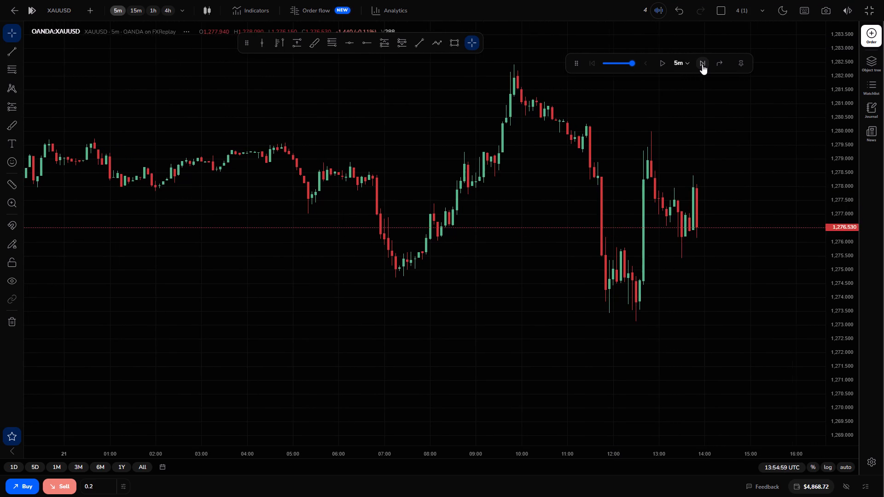
triple_click(702, 64)
triple_click(702, 64)
triple_click(702, 64)
triple_click(702, 64)
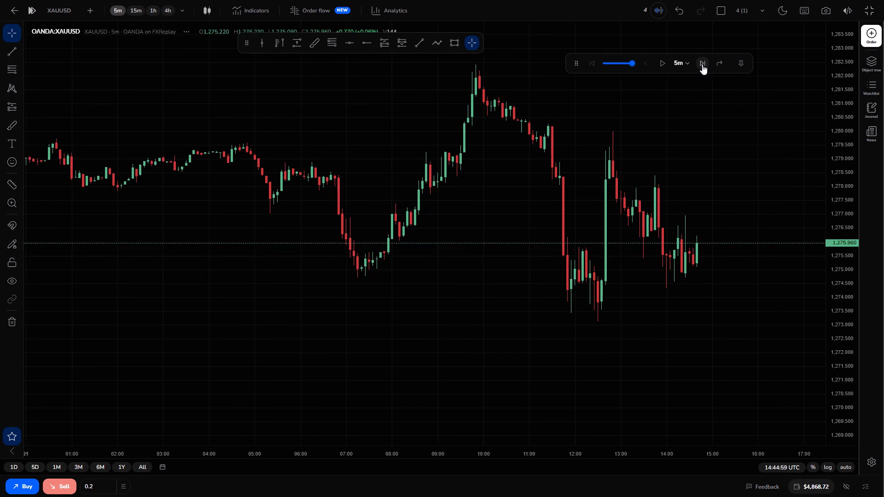
triple_click(702, 64)
triple_click(702, 64)
triple_click(702, 64)
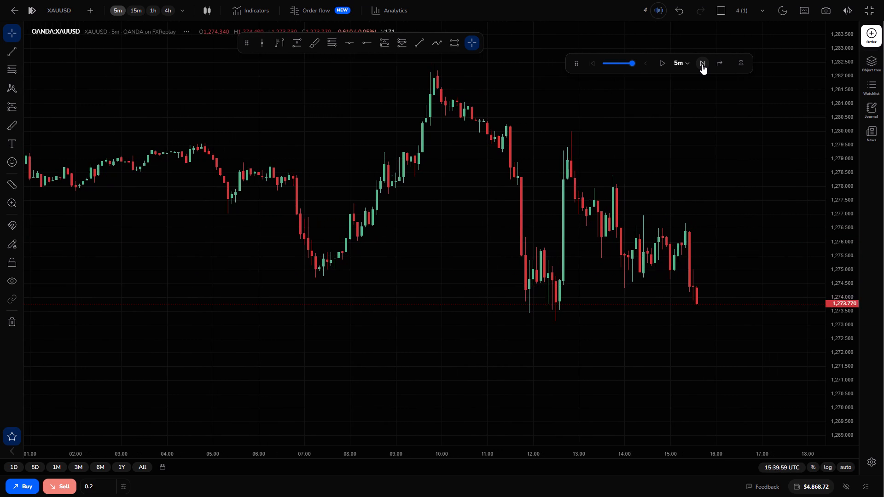
double_click(702, 64)
triple_click(702, 64)
triple_click(702, 64)
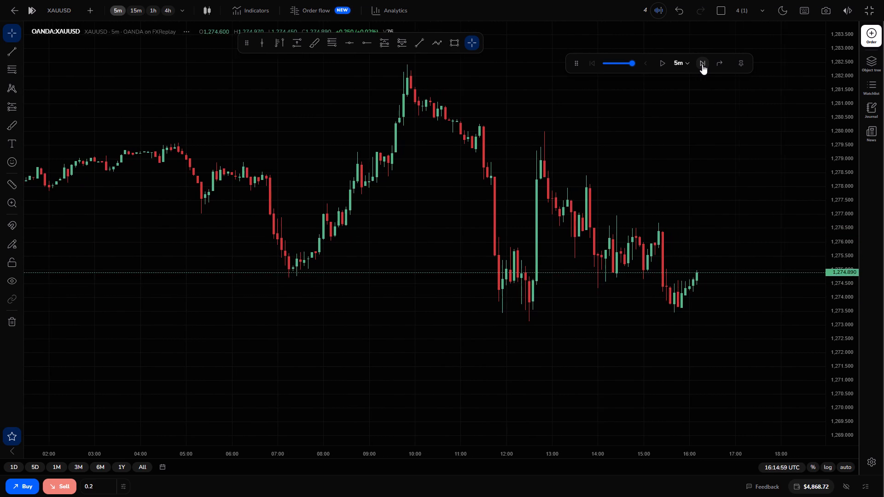
double_click(702, 64)
Play the replay automatically to 18:24:59 UTC, pausing on the sharp upward spike, and inspect the full move.
click(658, 61)
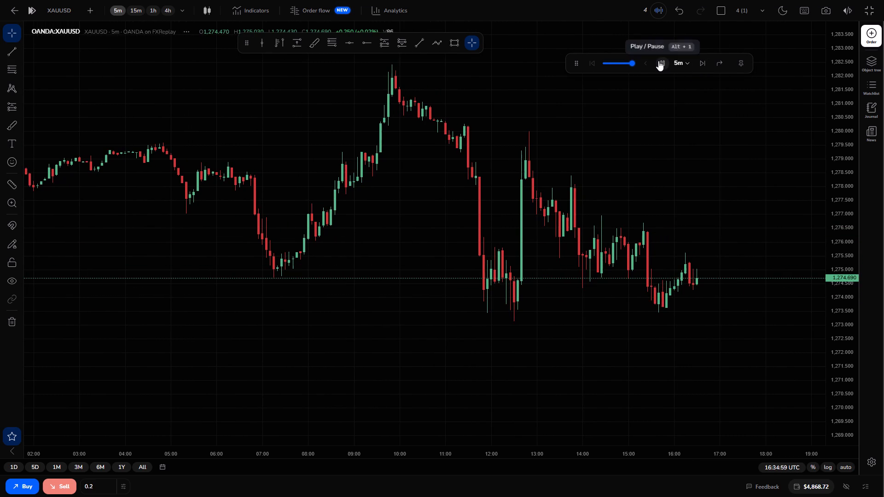
click(658, 61)
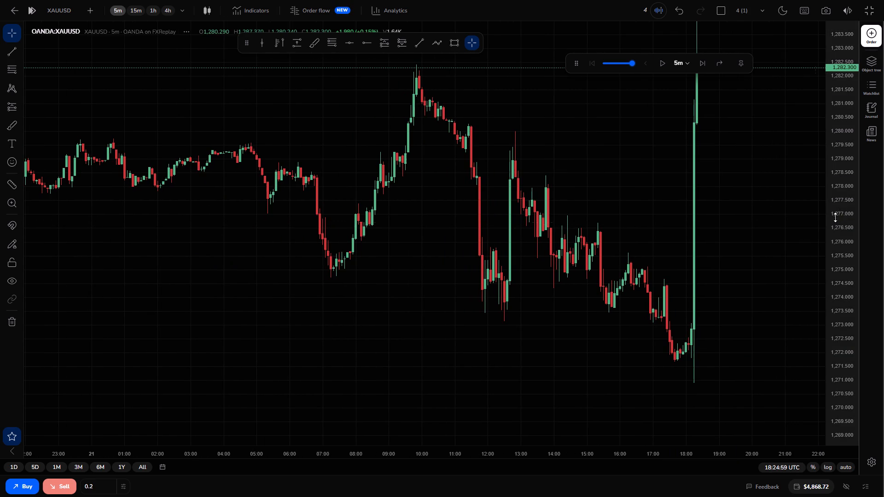
drag(843, 210, 849, 282)
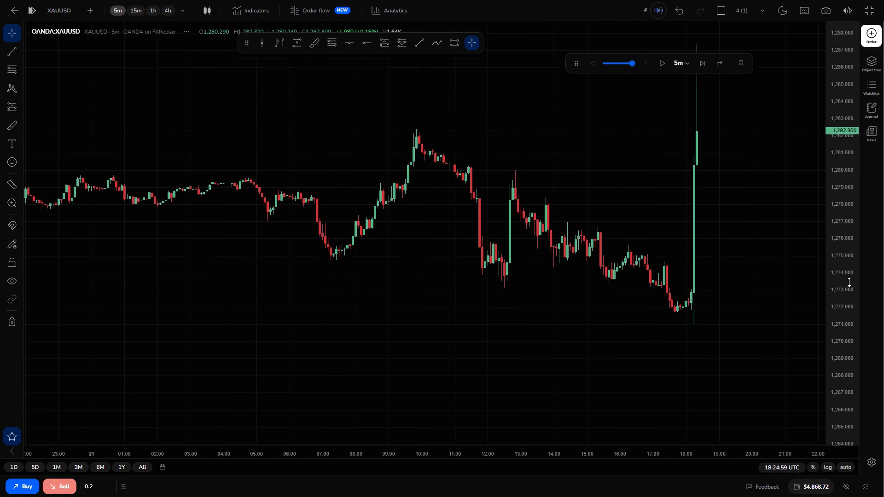
drag(849, 282, 849, 299)
drag(789, 223, 814, 283)
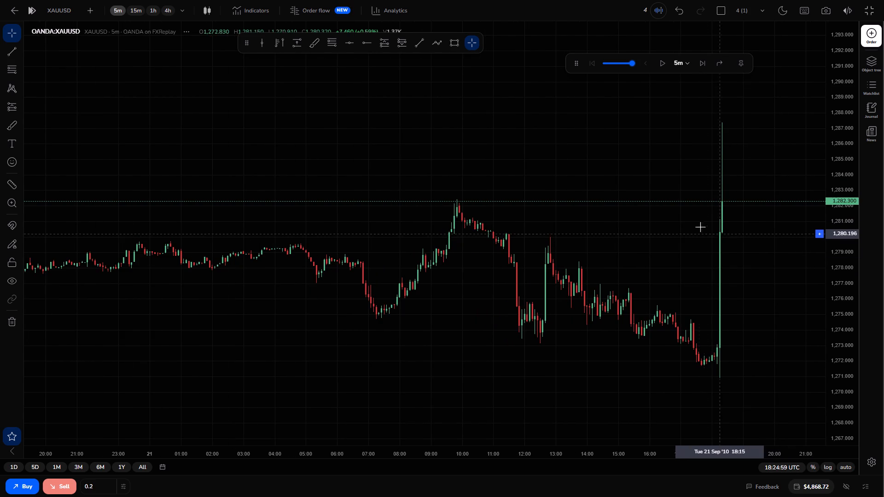
On the 4h chart, draw a rectangle support zone at about 1,271–1,273 from 17 to 24 September.
click(172, 11)
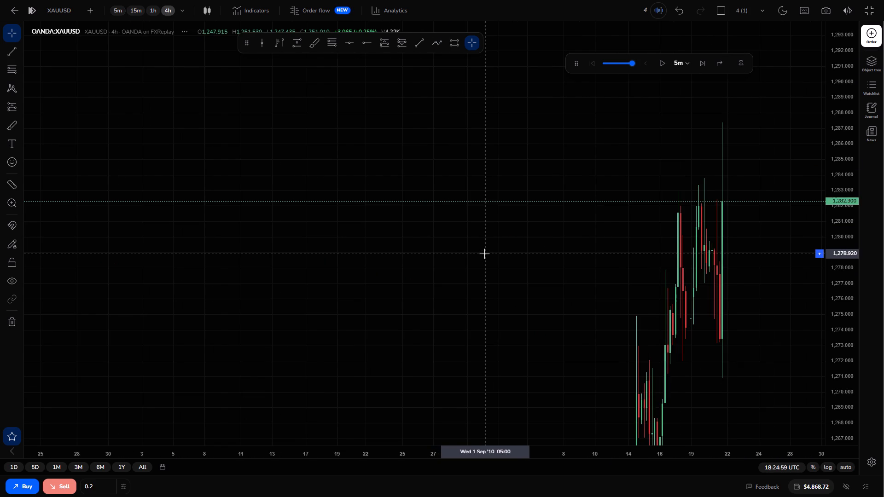
drag(831, 186, 858, 451)
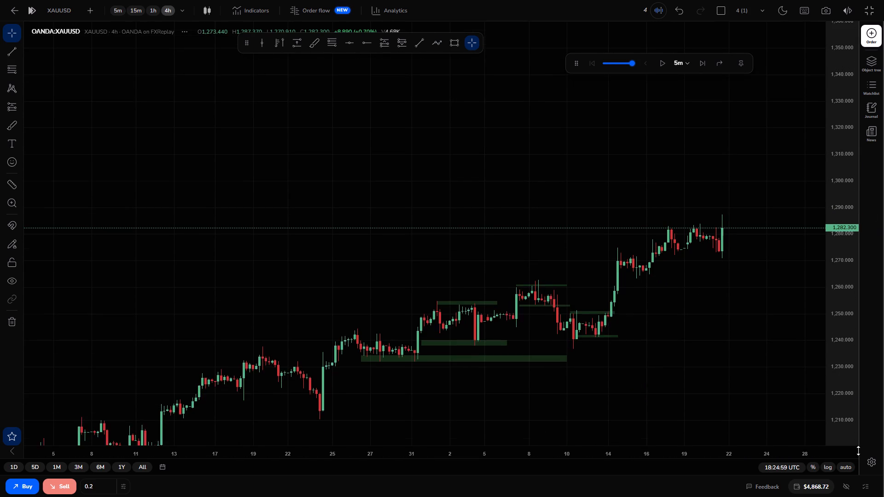
drag(858, 451, 859, 401)
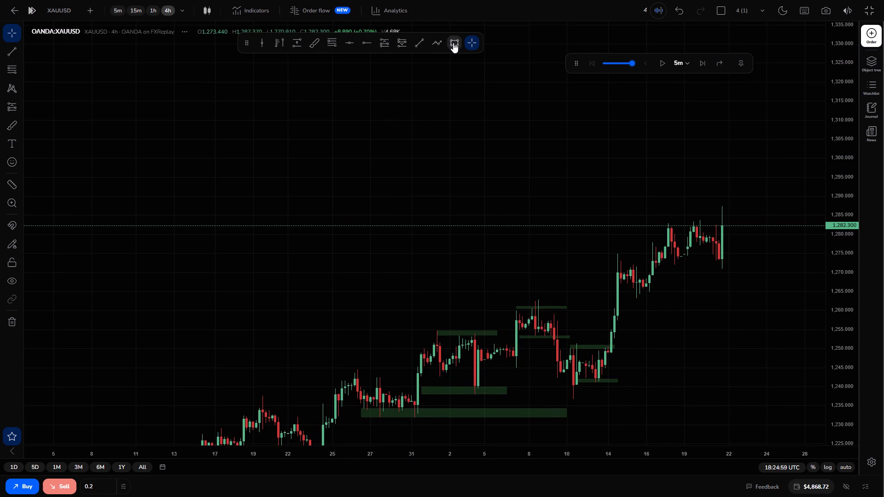
click(453, 43)
drag(666, 261, 779, 269)
click(779, 269)
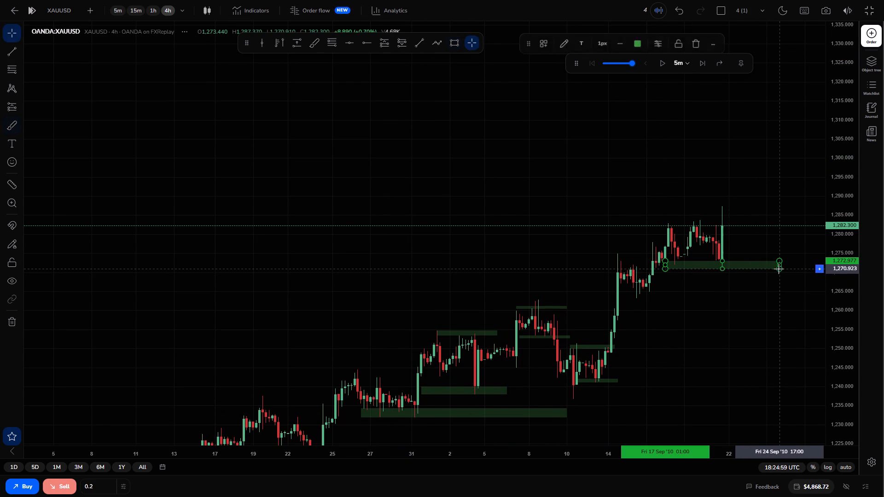
click(744, 288)
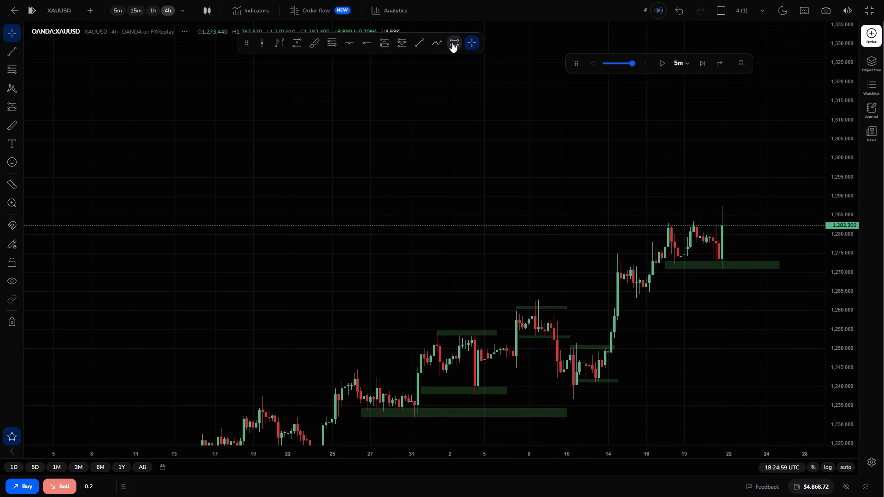
Draw a rectangle resistance zone just below about 1,284 across the range highs, from 17 to 24 September.
click(452, 42)
click(669, 220)
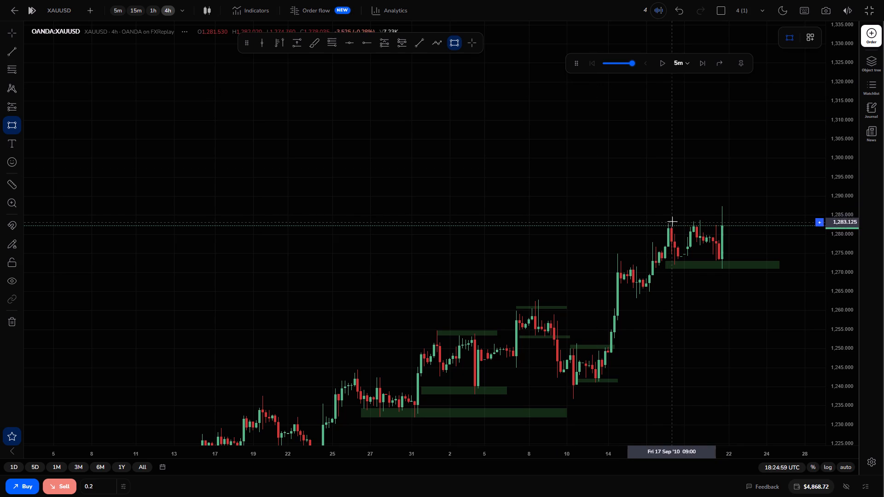
click(775, 225)
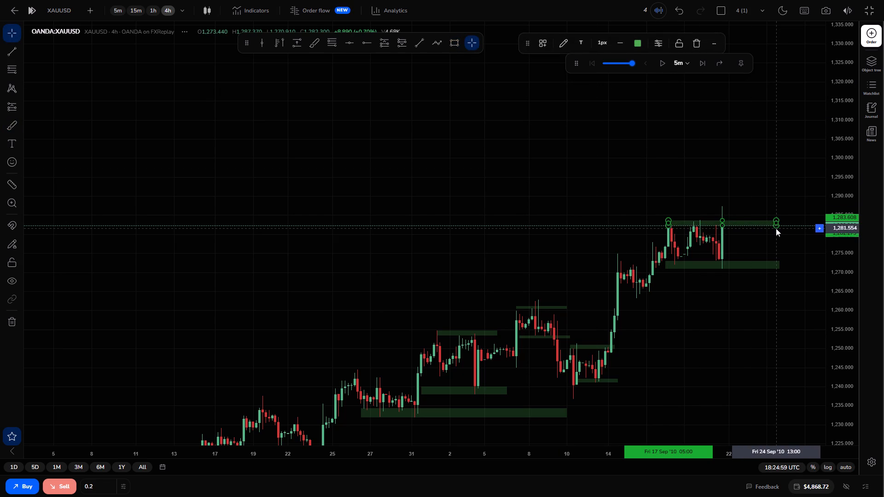
click(777, 237)
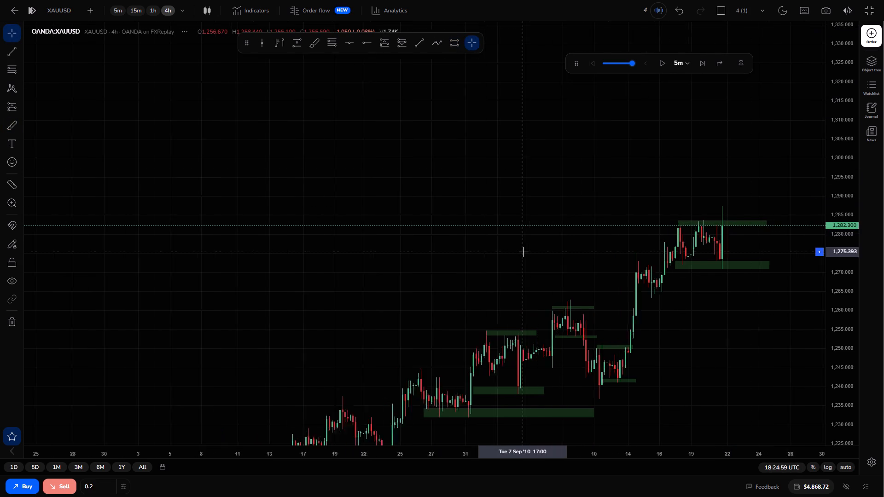
Delete the old zones around 1,253, 1,233 and 1,261.
drag(628, 337, 627, 264)
click(694, 36)
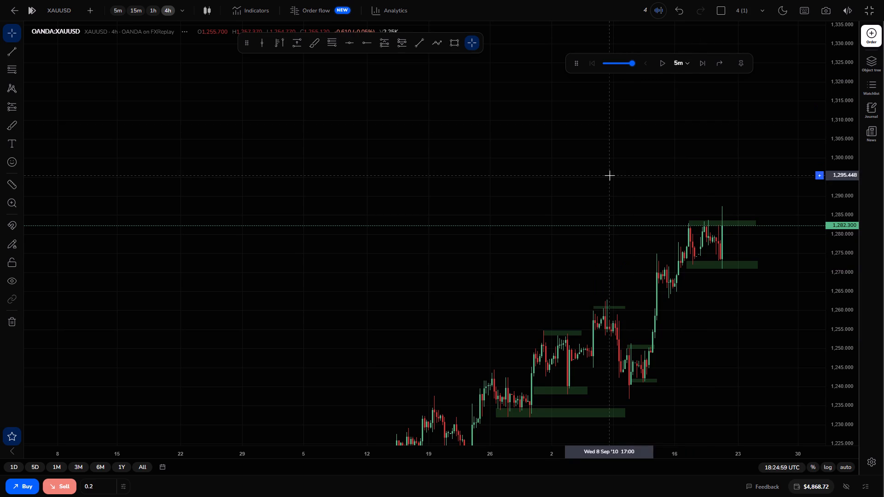
drag(610, 175, 635, 43)
click(639, 281)
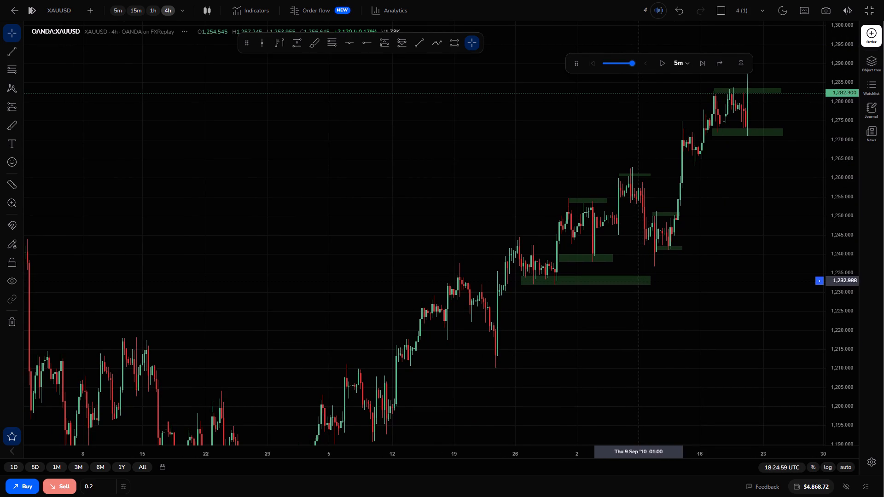
click(640, 286)
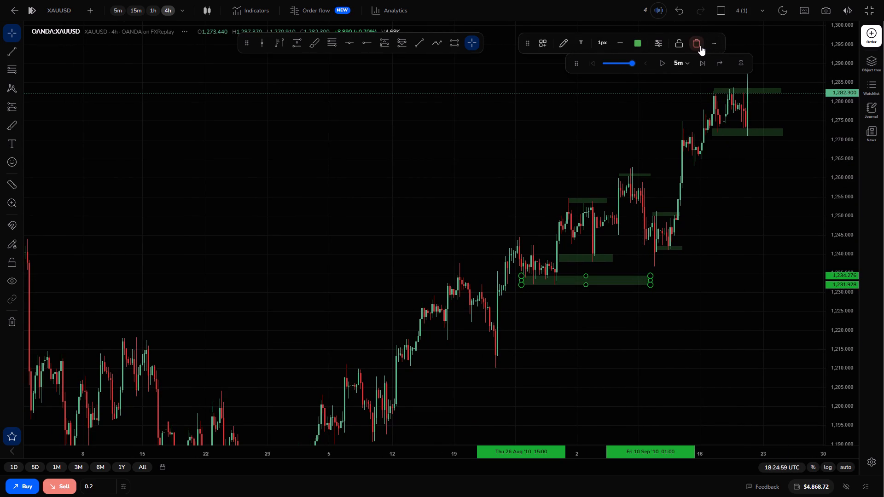
click(700, 46)
click(642, 174)
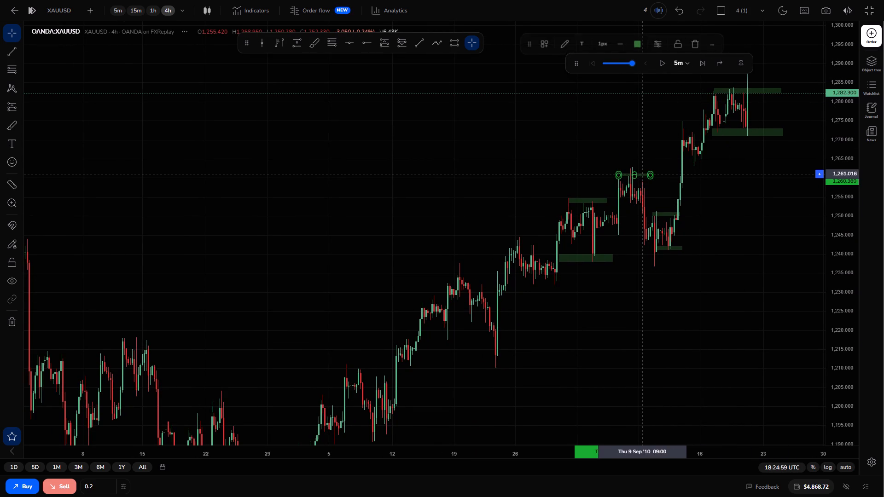
click(693, 40)
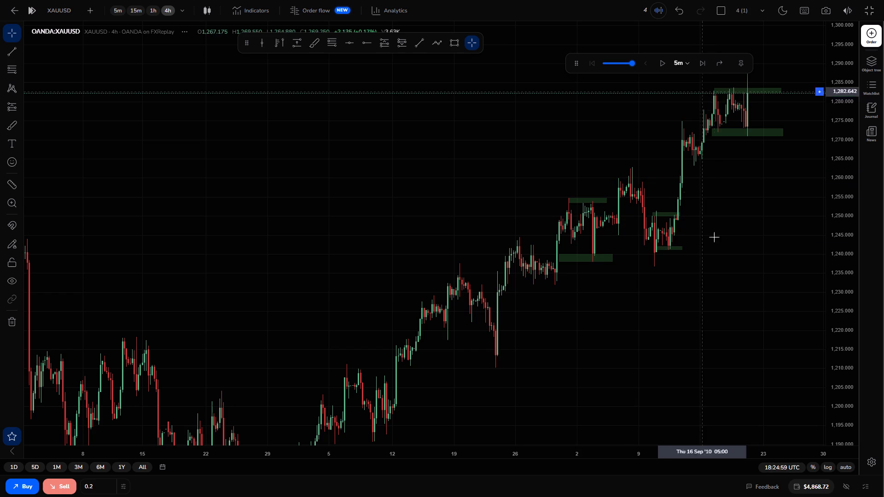
Delete the remaining old zones around 1,250, 1,241, 1,254 and 1,239, keeping the two new range zones.
click(664, 213)
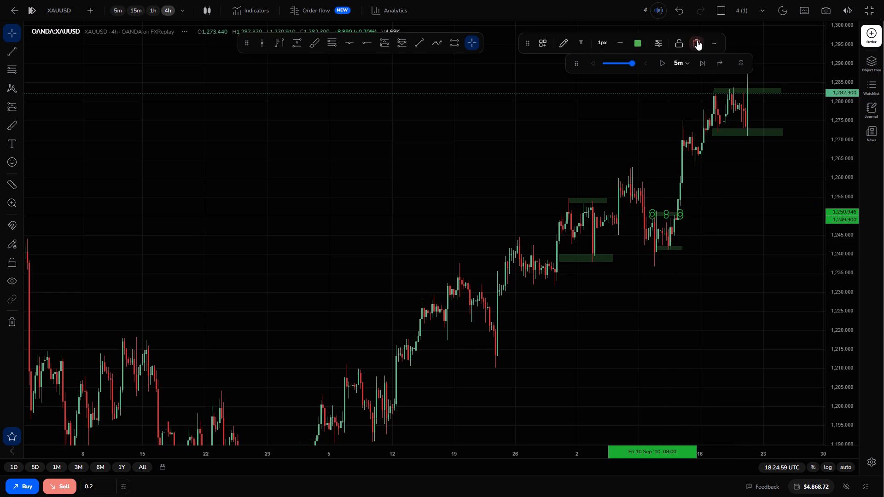
click(697, 40)
click(679, 247)
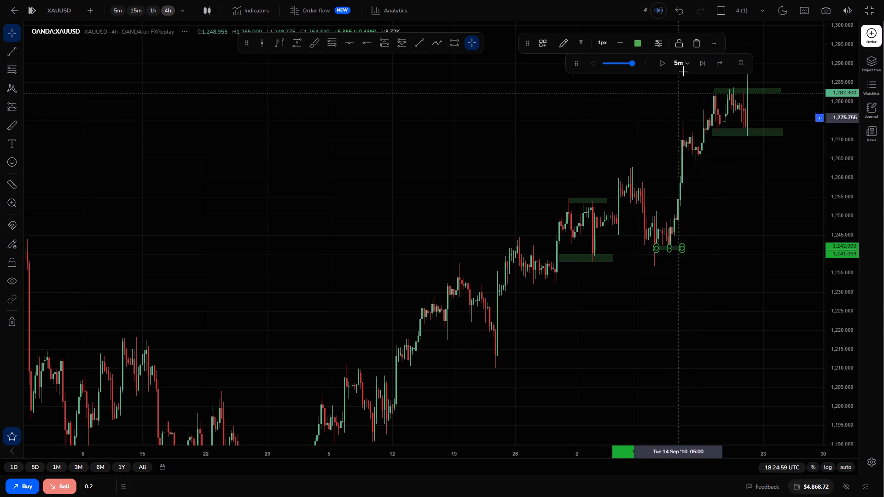
click(697, 45)
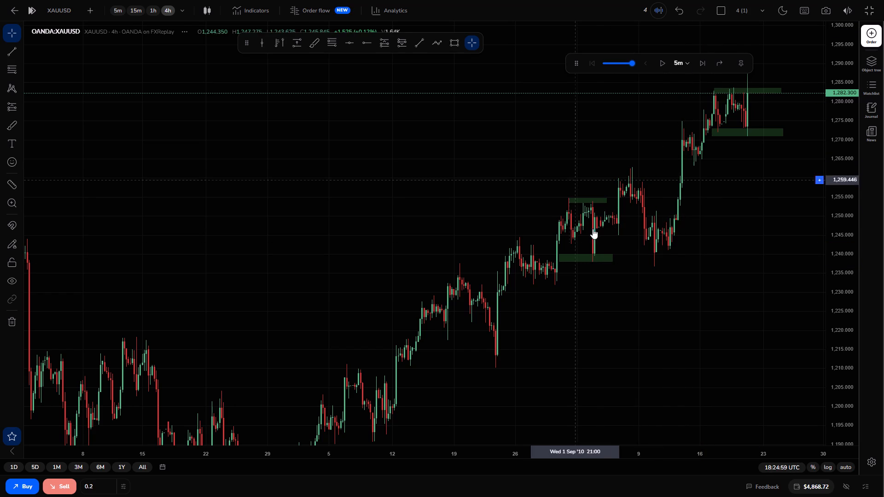
click(583, 197)
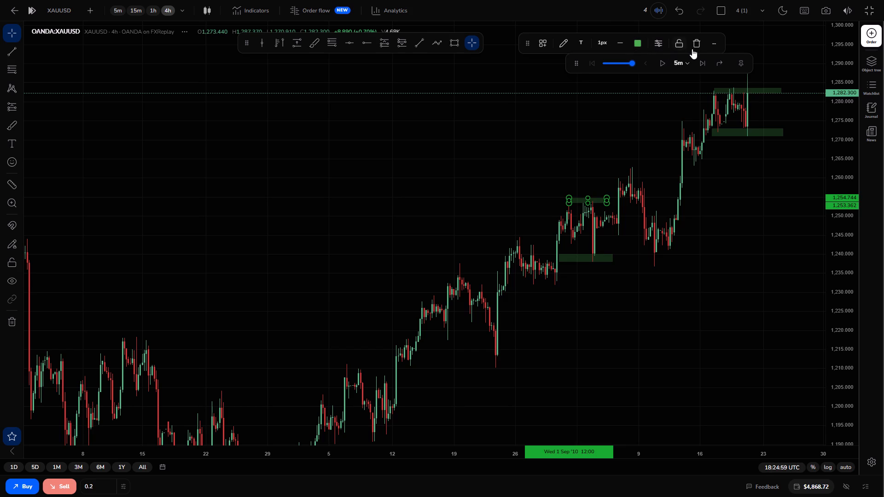
click(697, 47)
click(606, 253)
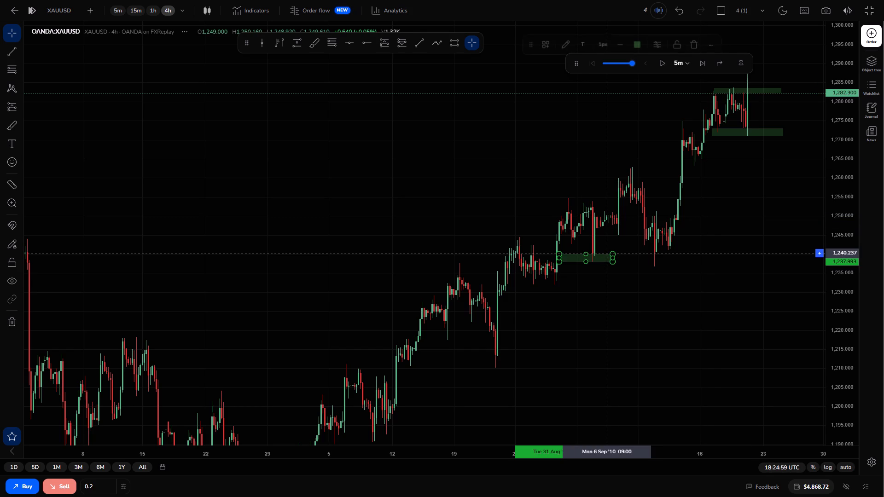
click(702, 48)
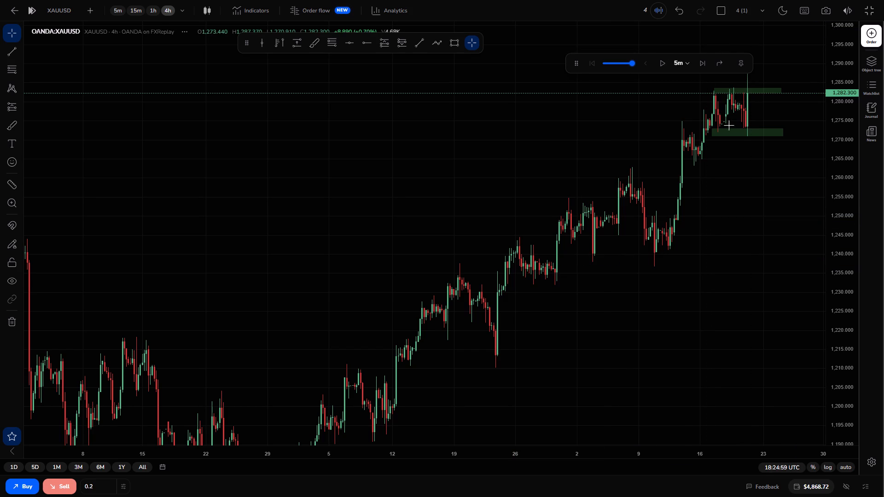
Switch the chart to 15m and examine the price action between the new support and resistance zones.
drag(734, 221, 652, 328)
scroll(714, 261, right, 1)
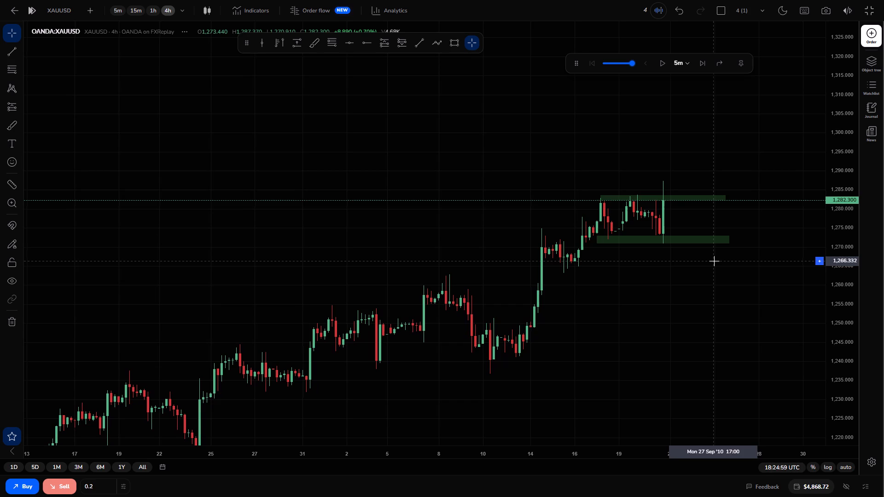
click(137, 12)
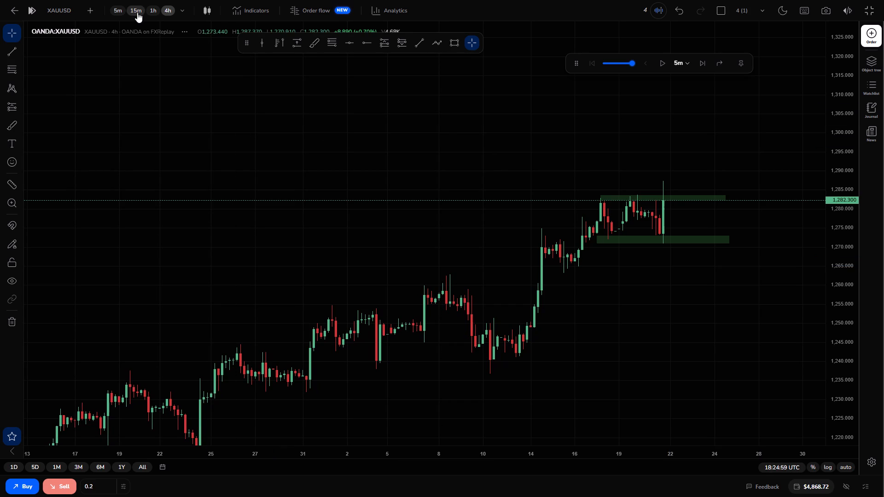
click(140, 14)
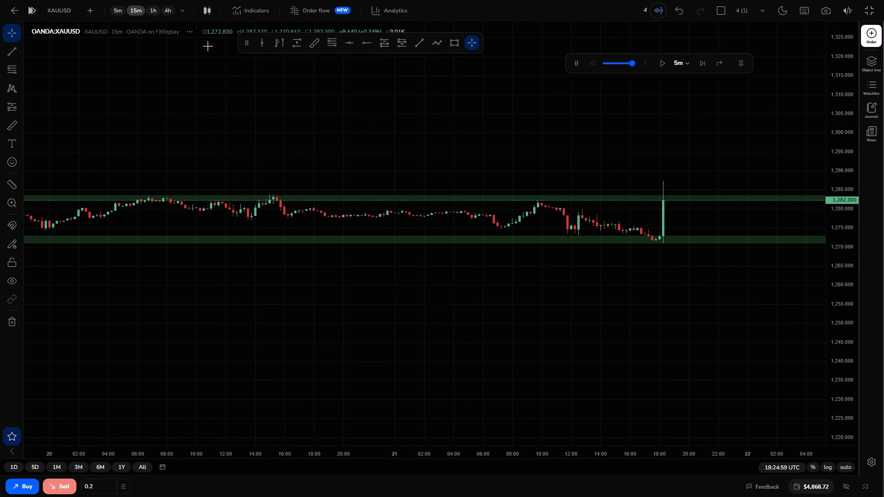
drag(830, 365, 830, 363)
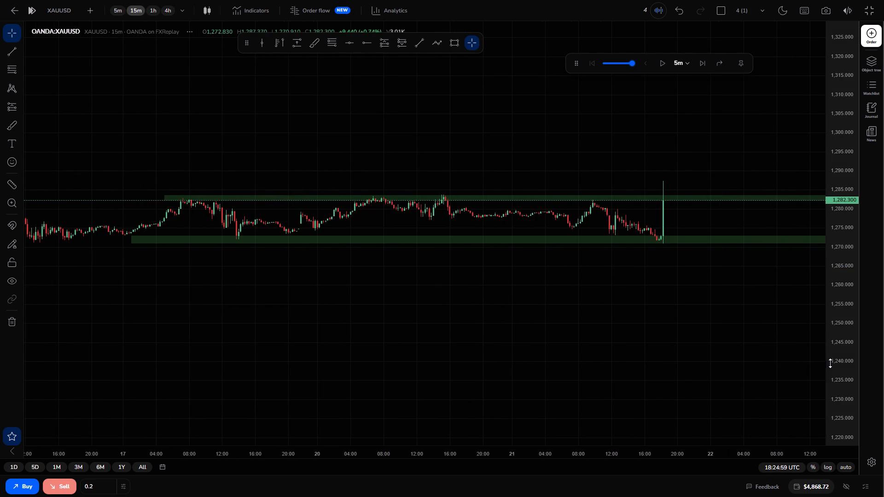
drag(830, 363, 834, 255)
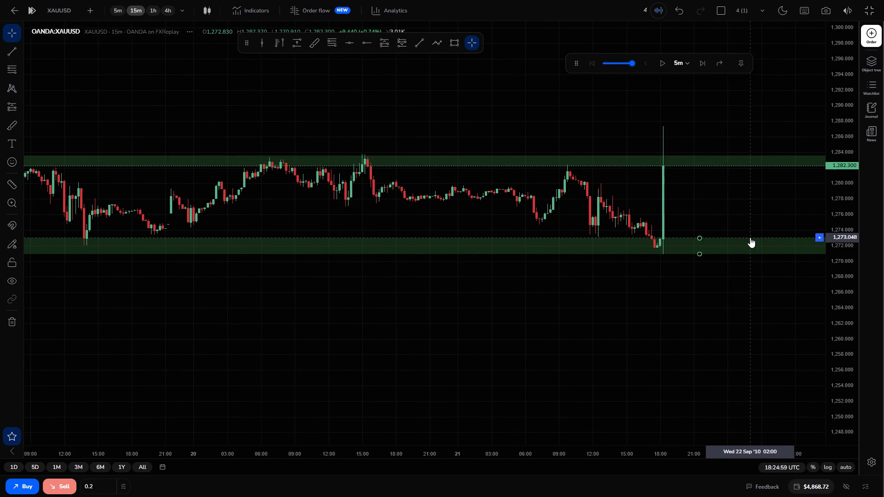
Switch the chart to 4h and draw a horizontal ray at about 1,262.4 from the swing high of 8 September.
drag(718, 180, 737, 223)
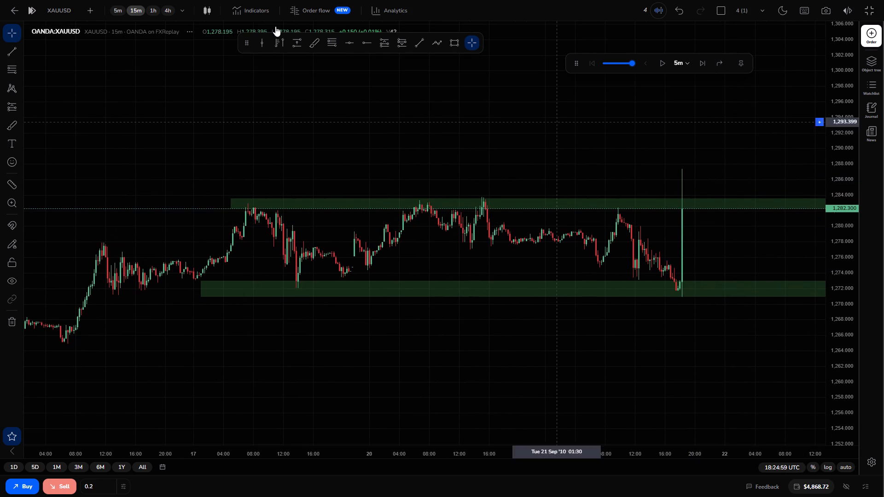
click(171, 9)
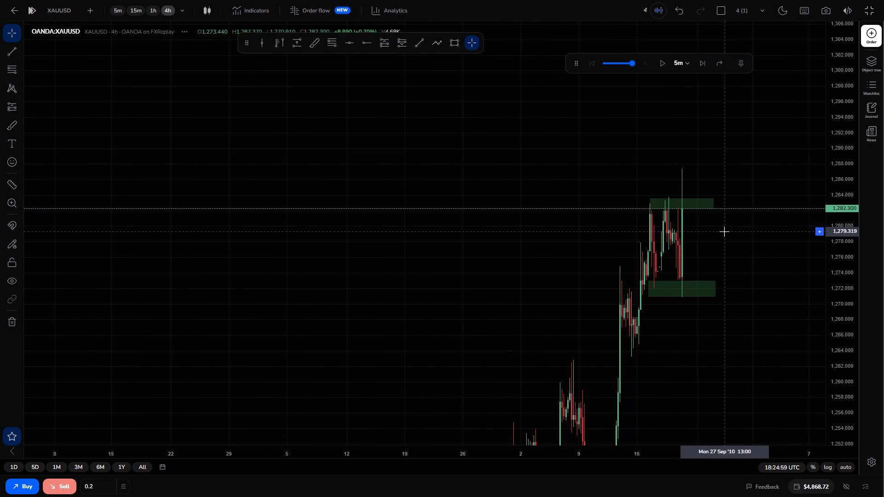
drag(685, 254, 666, 202)
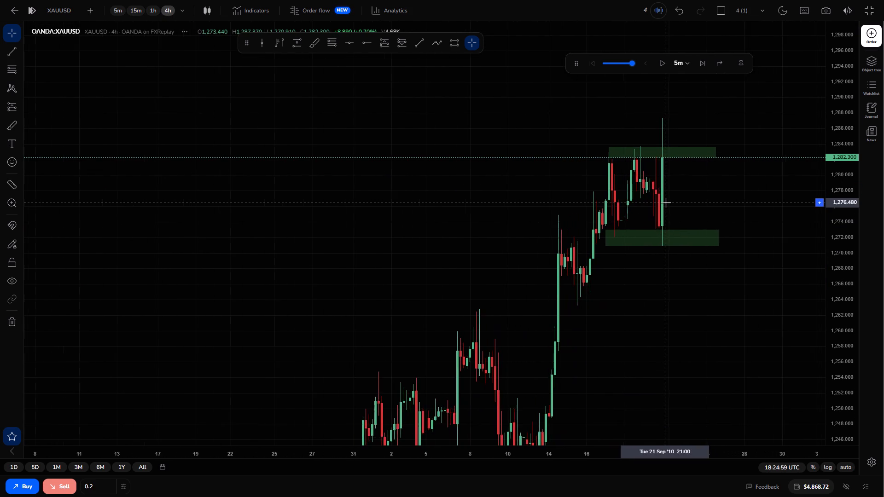
drag(690, 189, 699, 202)
drag(837, 238, 833, 299)
click(364, 43)
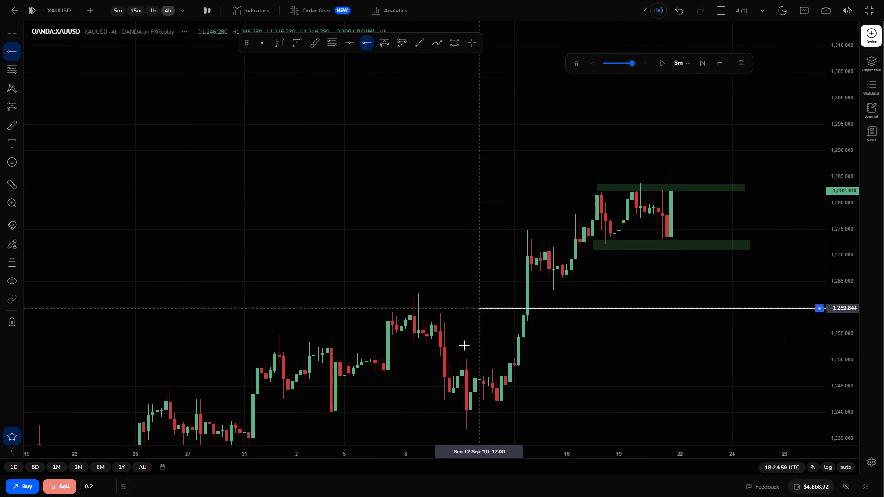
click(417, 295)
click(503, 260)
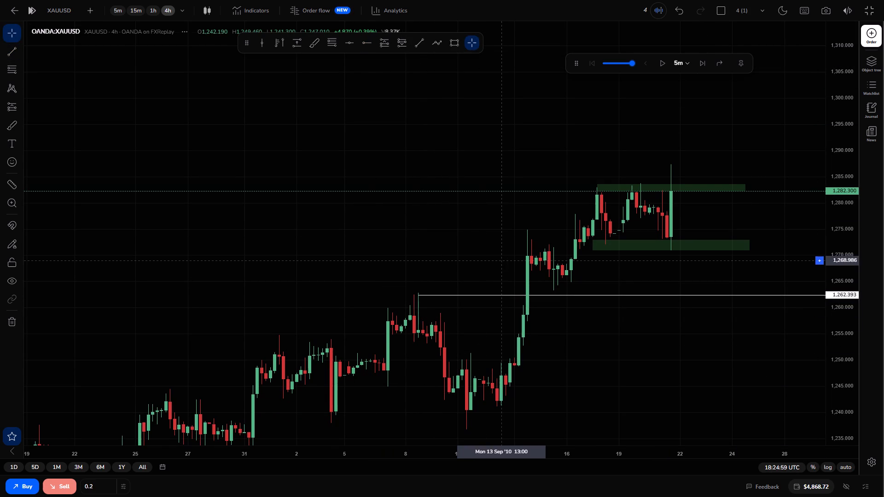
Switch the chart to 15m and advance the replay in 5m steps to 18:44:59 UTC on 21 September.
drag(547, 230, 563, 275)
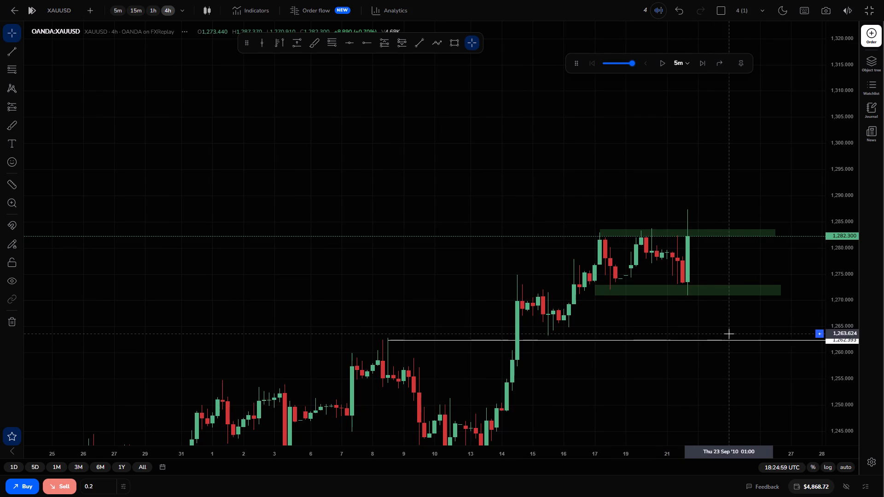
drag(759, 331, 756, 287)
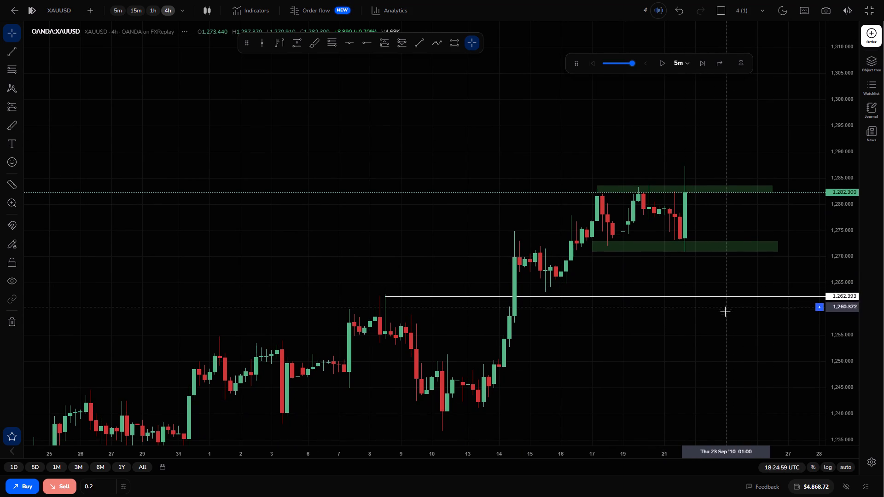
click(127, 12)
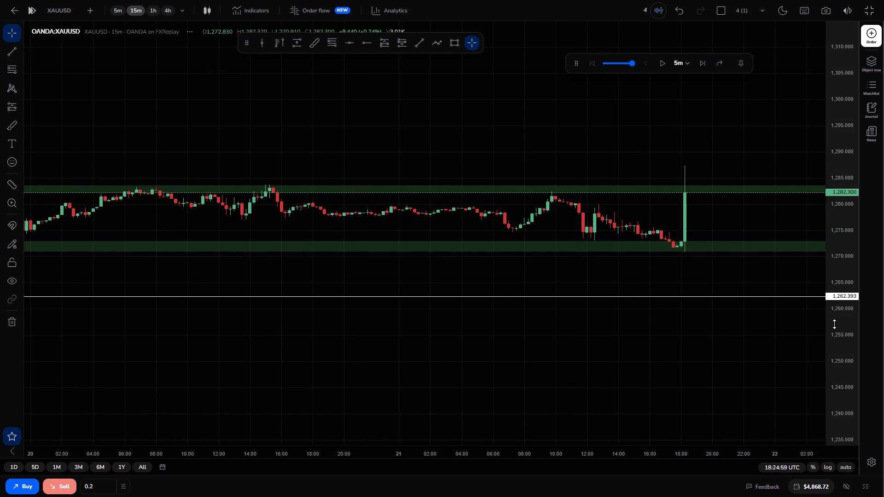
drag(832, 325, 826, 227)
click(704, 66)
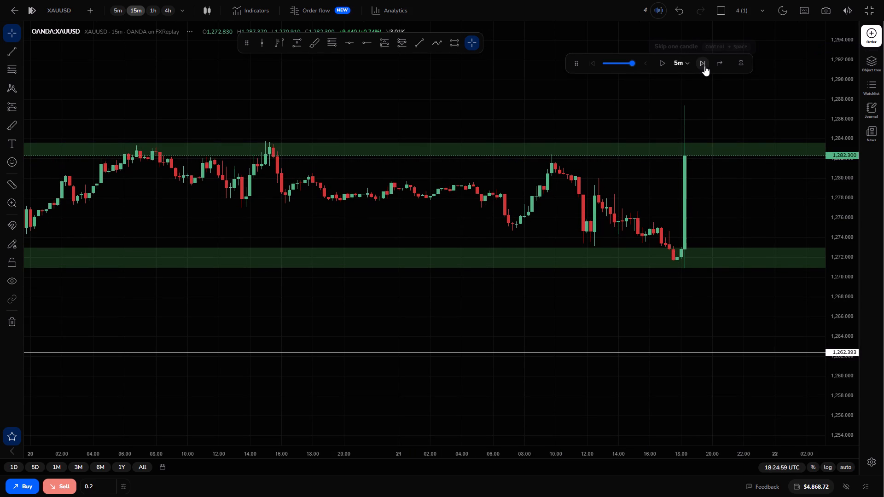
double_click(704, 66)
click(704, 66)
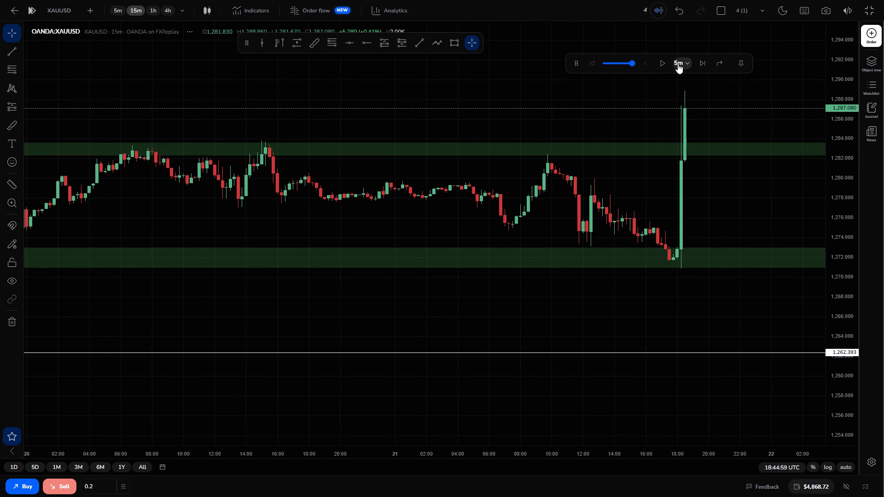
Set the replay step interval to 15m and advance candle by candle to 00:59:59 UTC on 22 September.
click(678, 64)
scroll(666, 156, down, 2)
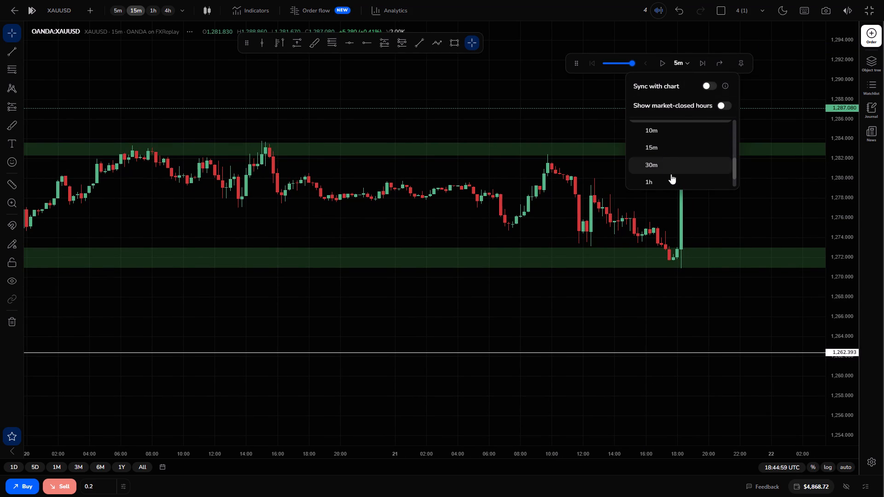
click(667, 151)
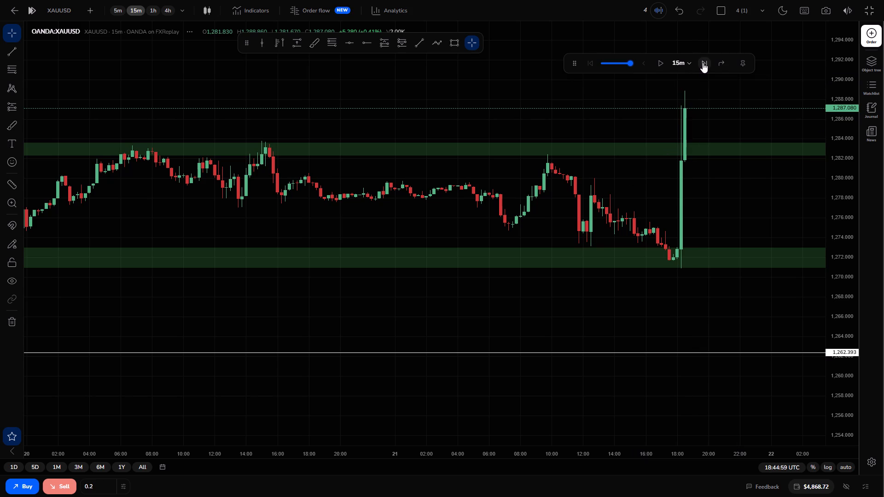
click(703, 63)
click(703, 63)
triple_click(703, 63)
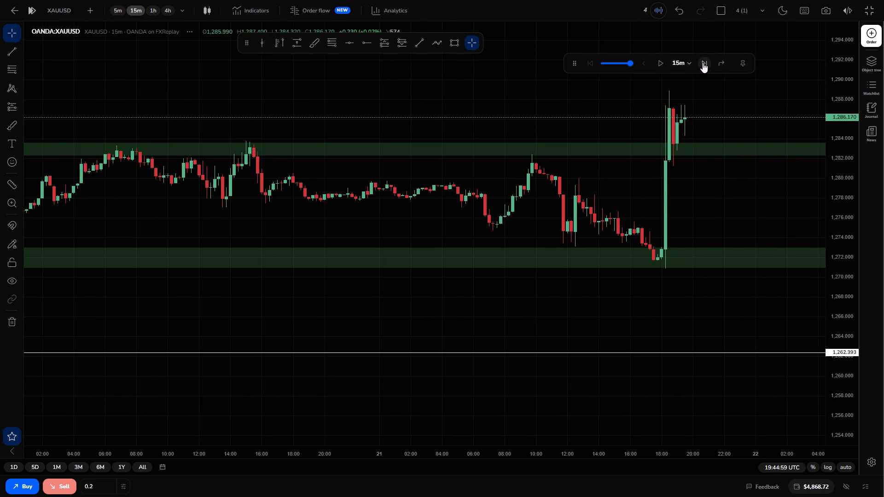
triple_click(703, 63)
triple_click(703, 63)
triple_click(703, 63)
triple_click(703, 63)
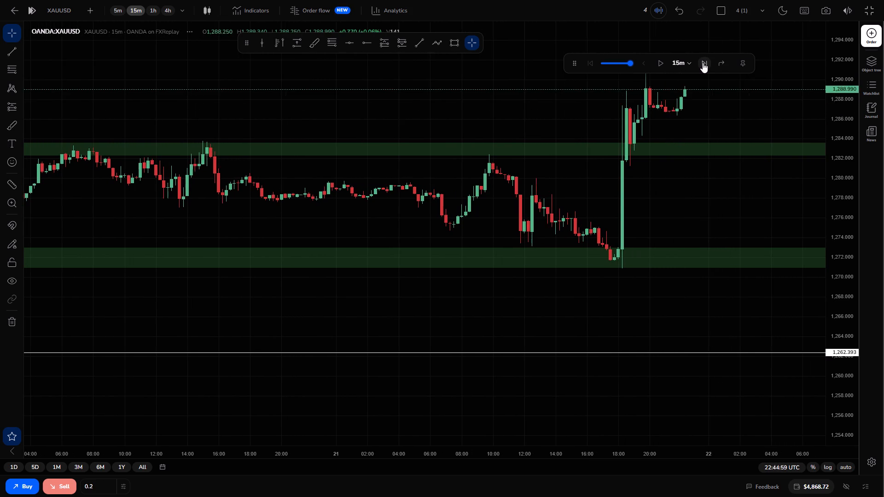
triple_click(703, 63)
triple_click(703, 63)
click(703, 63)
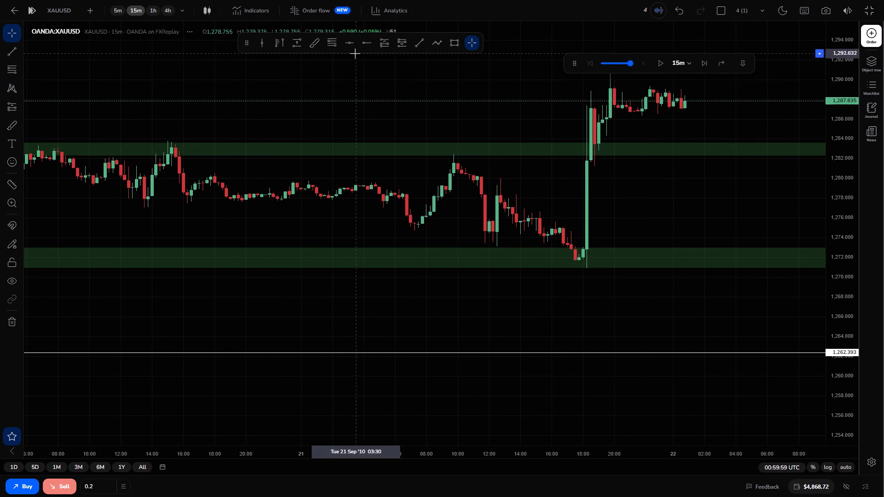
Switch the chart to 4h and advance the replay in 15m steps to 06:29:59 UTC on 22 September.
click(169, 12)
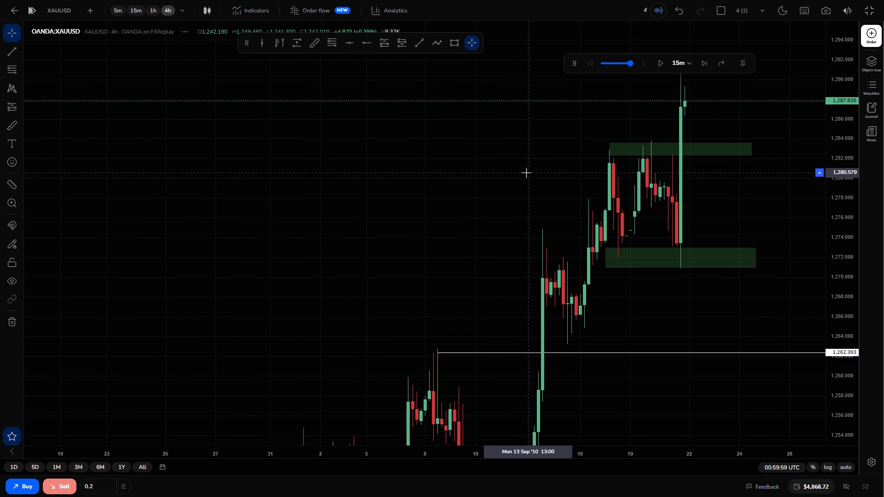
triple_click(702, 63)
triple_click(702, 63)
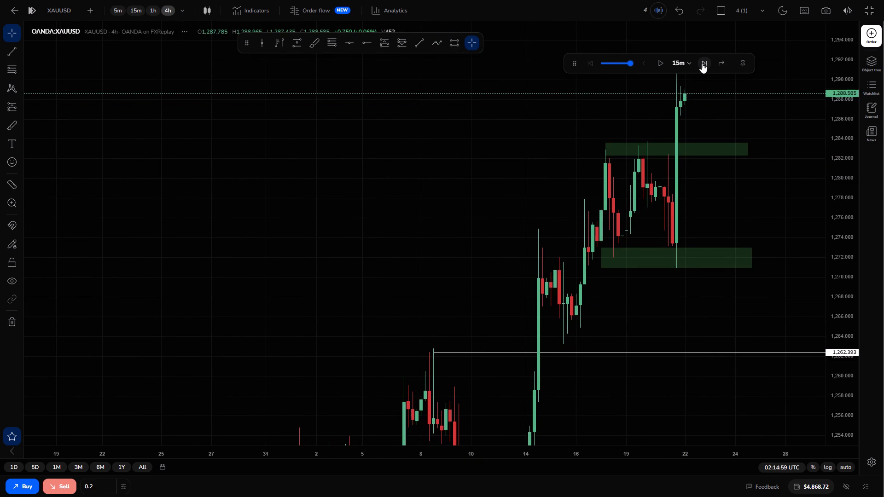
triple_click(702, 63)
triple_click(702, 63)
triple_click(702, 63)
triple_click(702, 63)
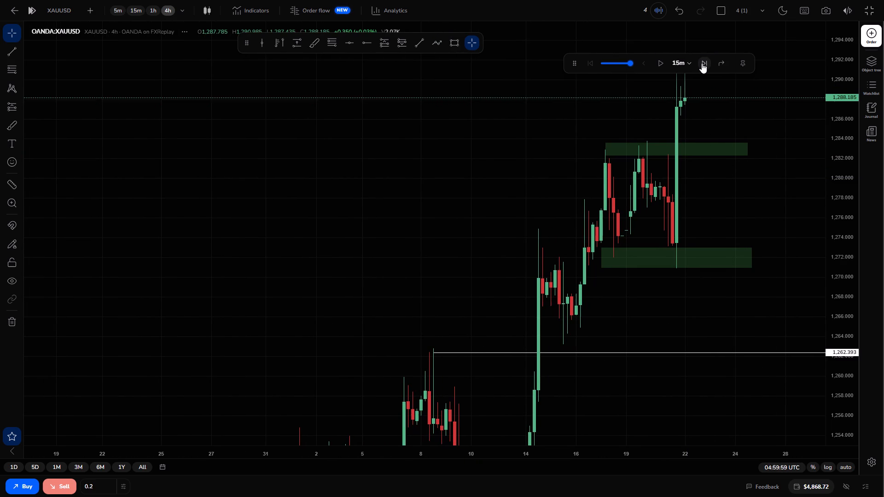
triple_click(702, 63)
click(702, 63)
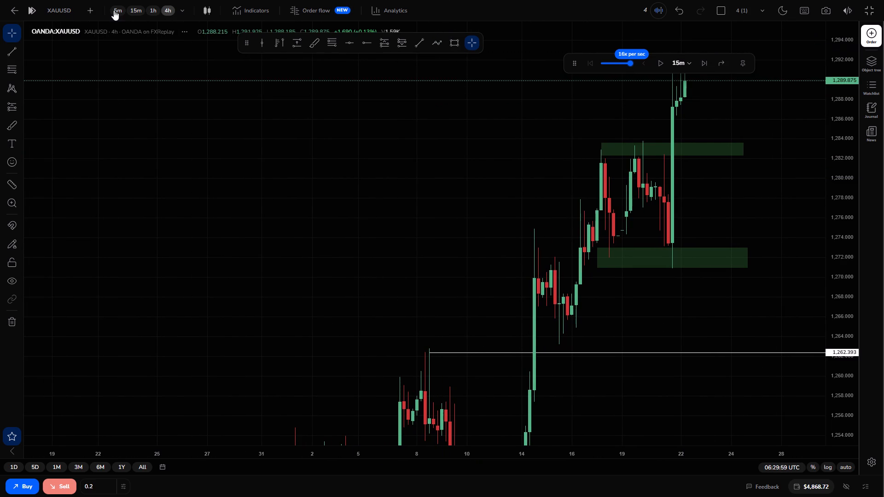
Switch the chart to 15m and play the replay, pausing it at 20:29:59 UTC on 22 September.
click(129, 7)
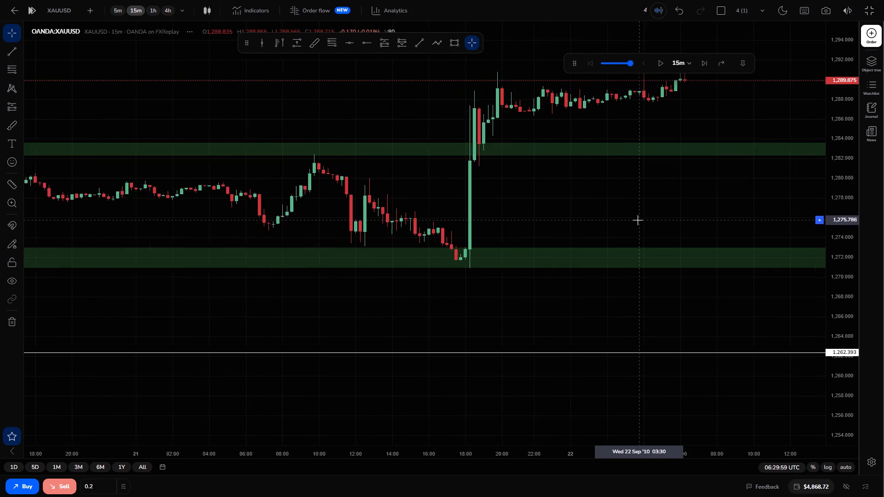
drag(638, 220, 665, 300)
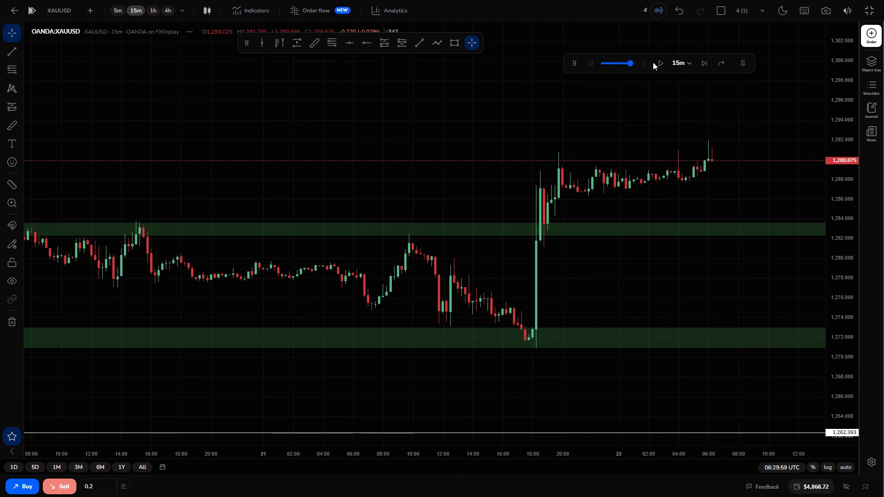
click(654, 63)
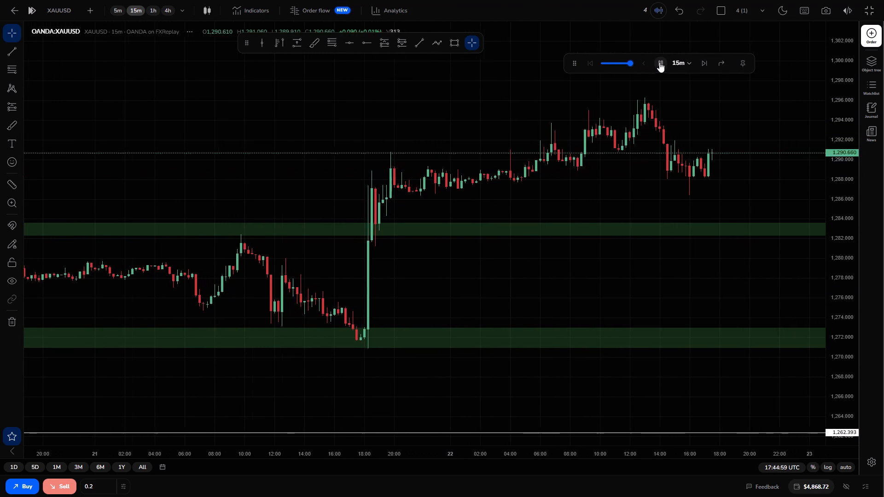
click(658, 60)
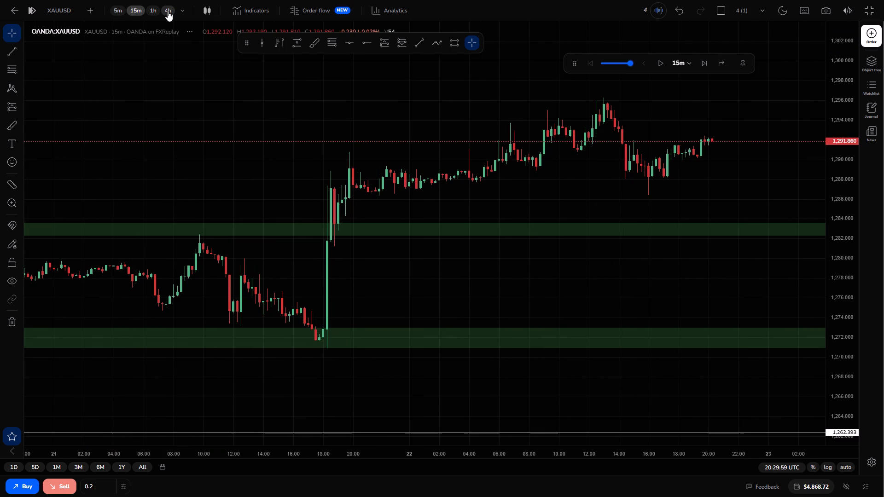
Switch the chart to 4h and advance the replay in 15m steps to 21:29:59 UTC on 22 September.
click(168, 11)
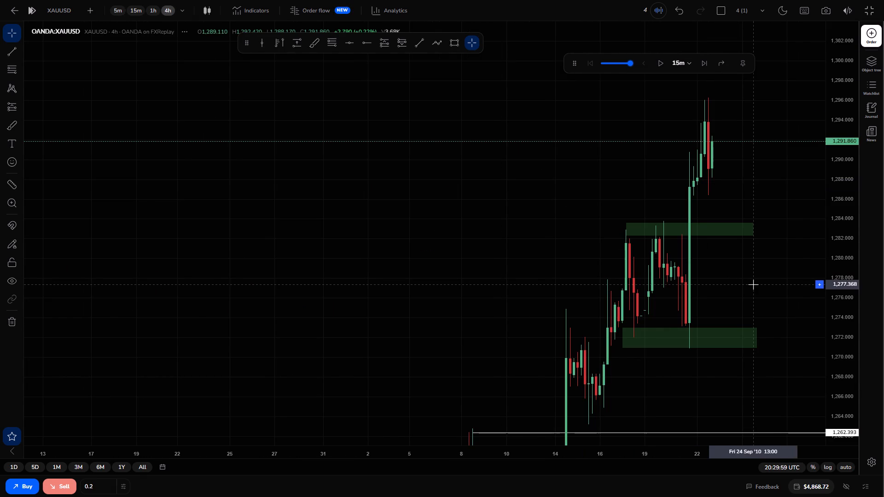
drag(858, 236, 855, 309)
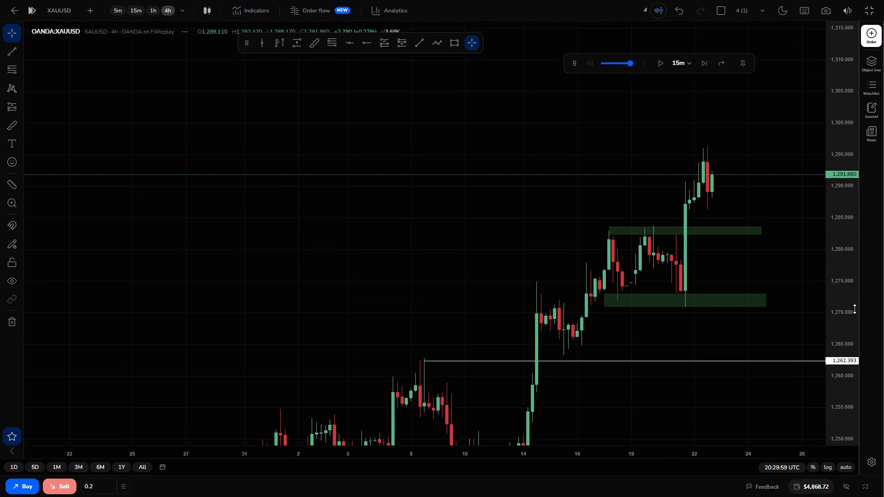
drag(855, 309, 855, 308)
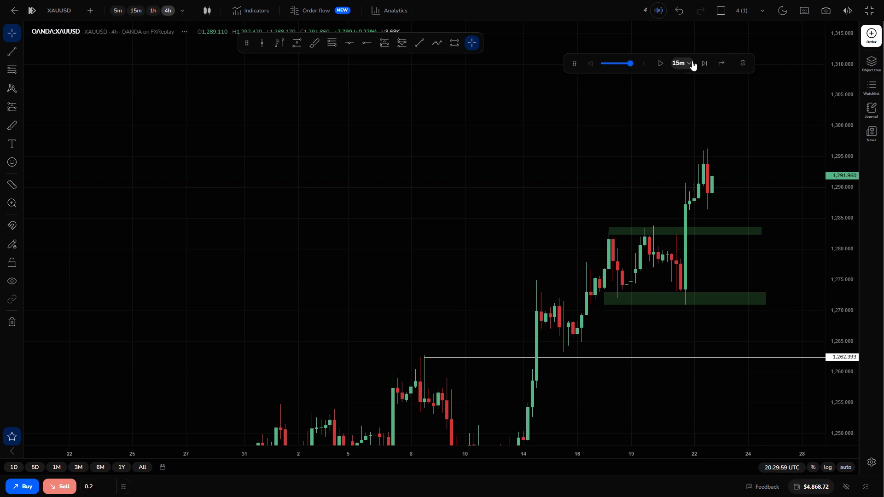
drag(692, 61, 678, 65)
click(678, 65)
click(678, 65)
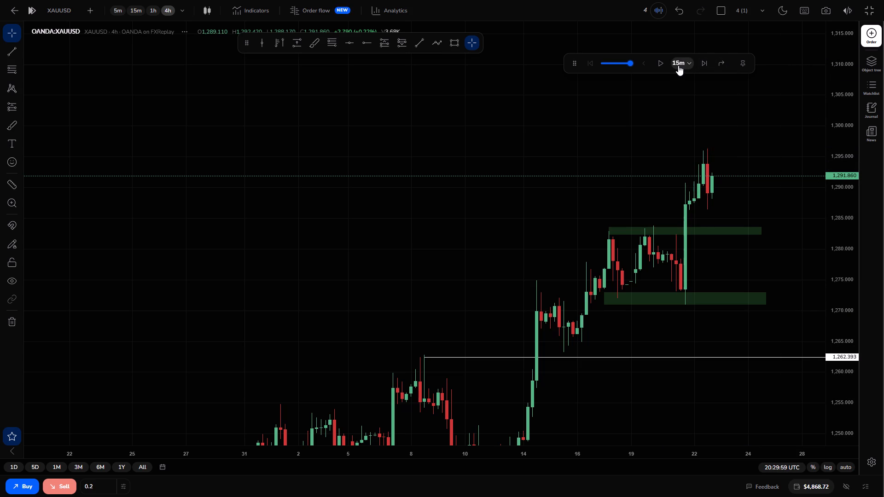
click(680, 61)
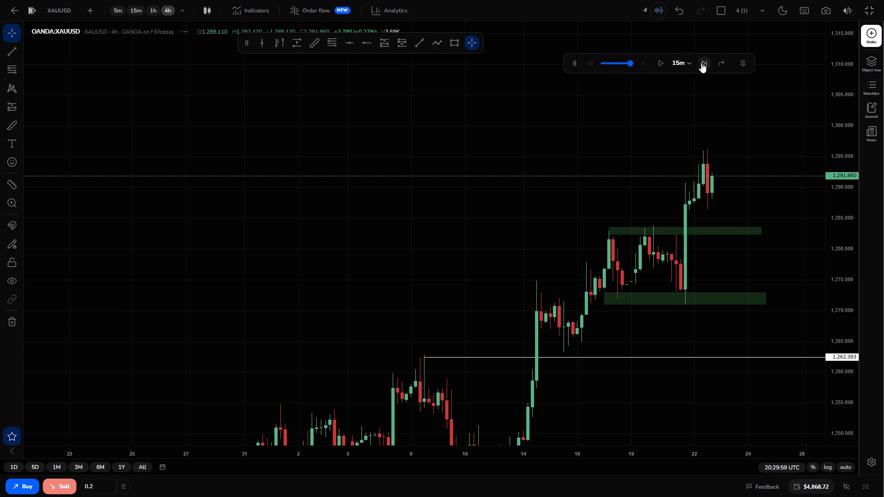
triple_click(701, 63)
Set the replay step interval to 4h and advance candle by candle to 16:59:59 UTC on 28 September.
drag(701, 63, 674, 61)
click(674, 61)
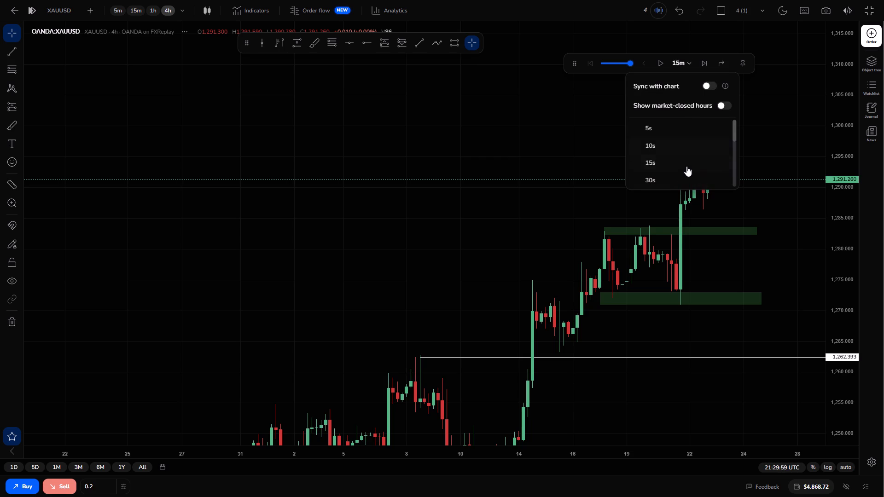
scroll(677, 175, down, 2)
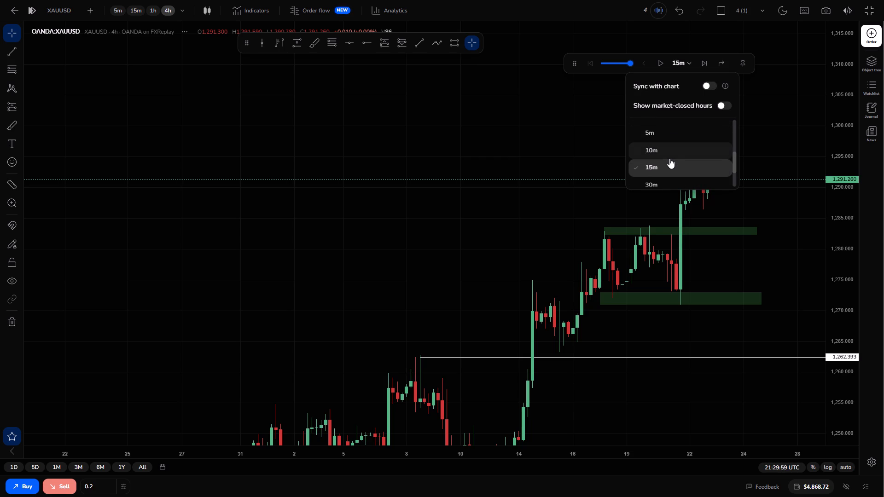
scroll(671, 172, down, 1)
click(671, 172)
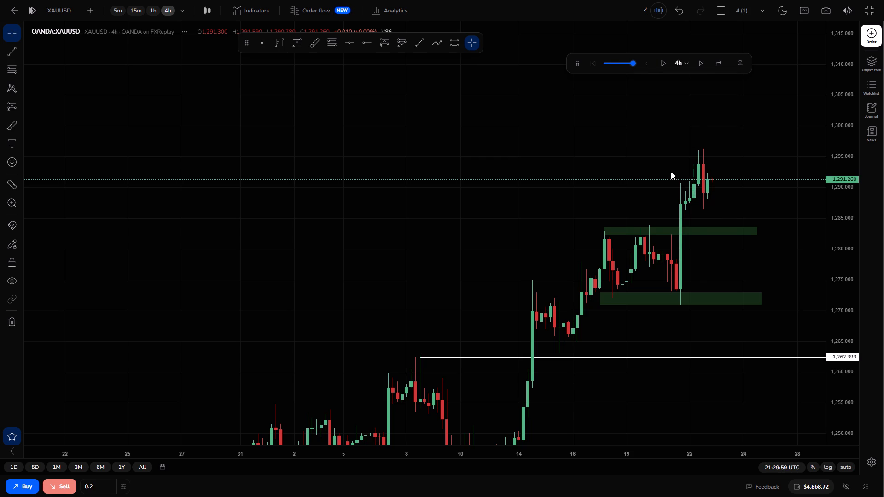
double_click(699, 62)
triple_click(699, 62)
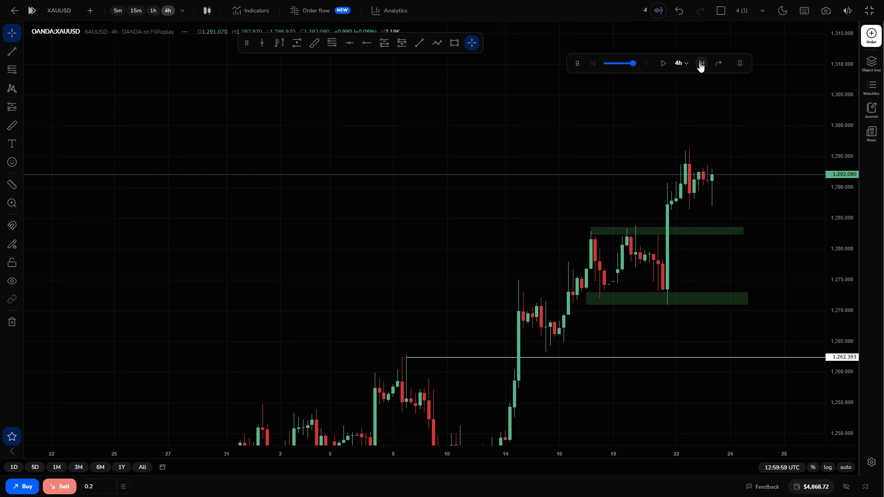
triple_click(699, 62)
triple_click(699, 62)
triple_click(699, 62)
triple_click(699, 62)
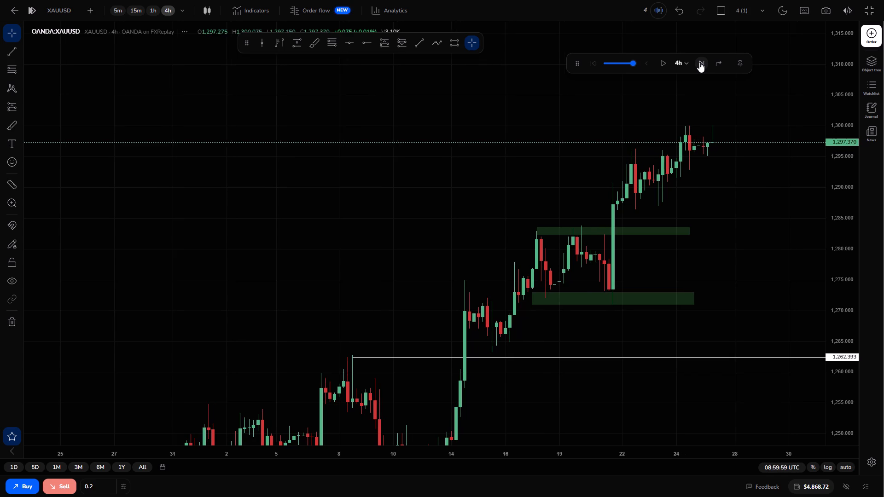
triple_click(699, 62)
triple_click(699, 62)
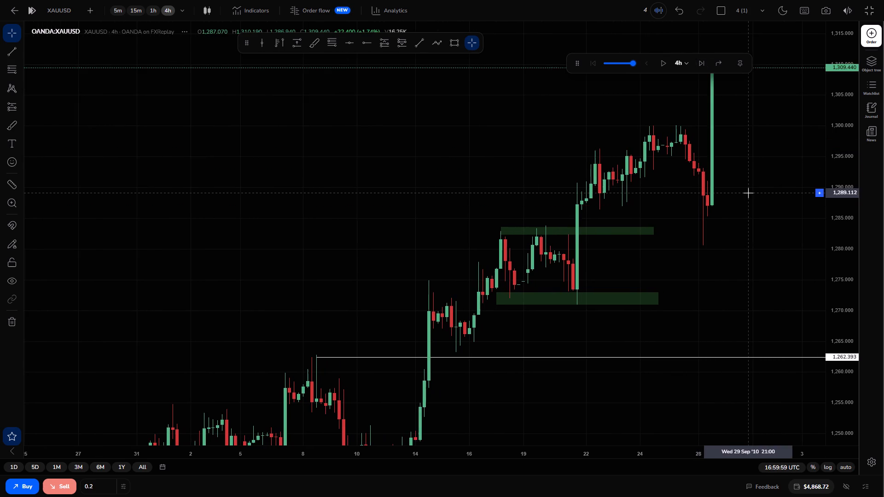
drag(837, 175, 848, 228)
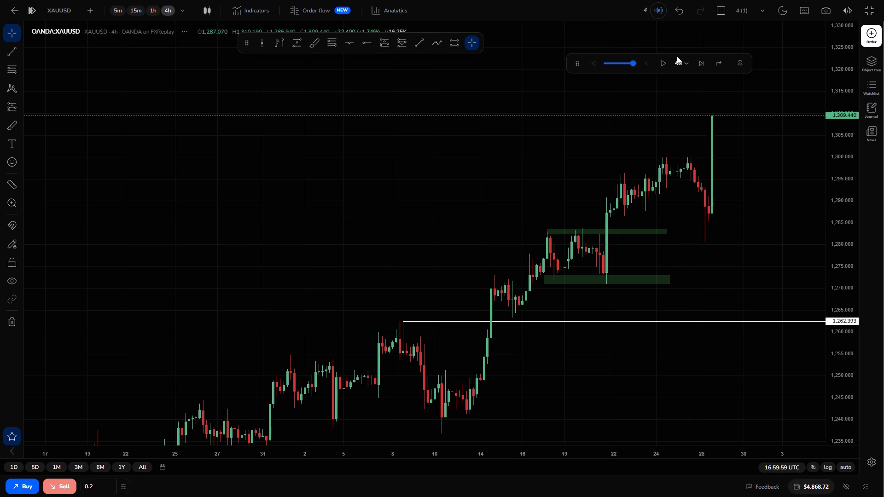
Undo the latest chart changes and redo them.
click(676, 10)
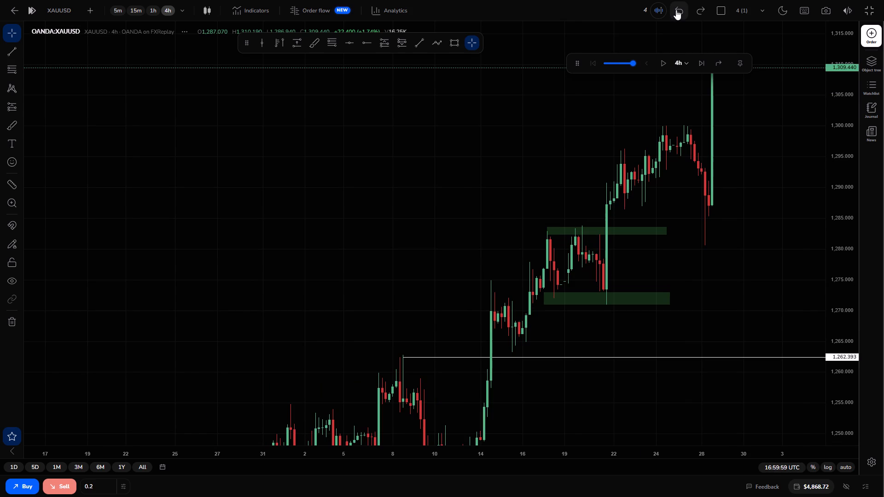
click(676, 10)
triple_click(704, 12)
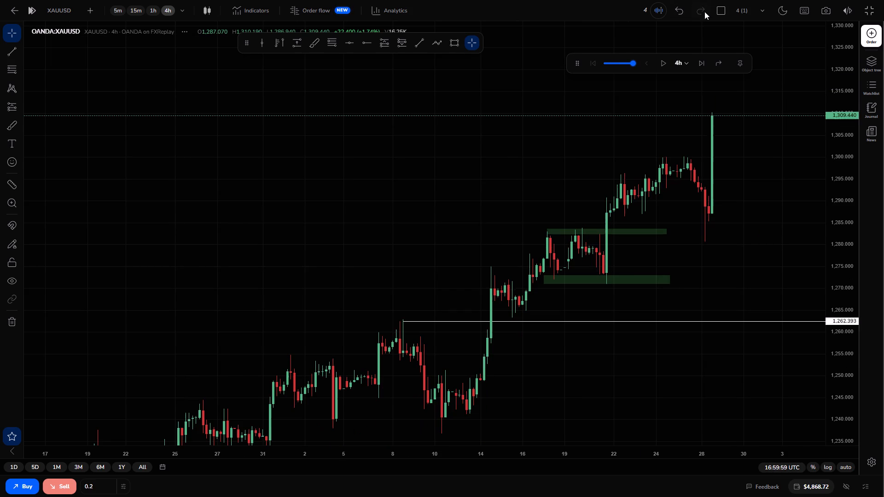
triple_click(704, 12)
Switch the chart to 15m and reshape the upper green zone to span 1,282.279 to 1,280.241, extending past the 28 September low.
drag(779, 153, 745, 114)
drag(720, 90, 730, 112)
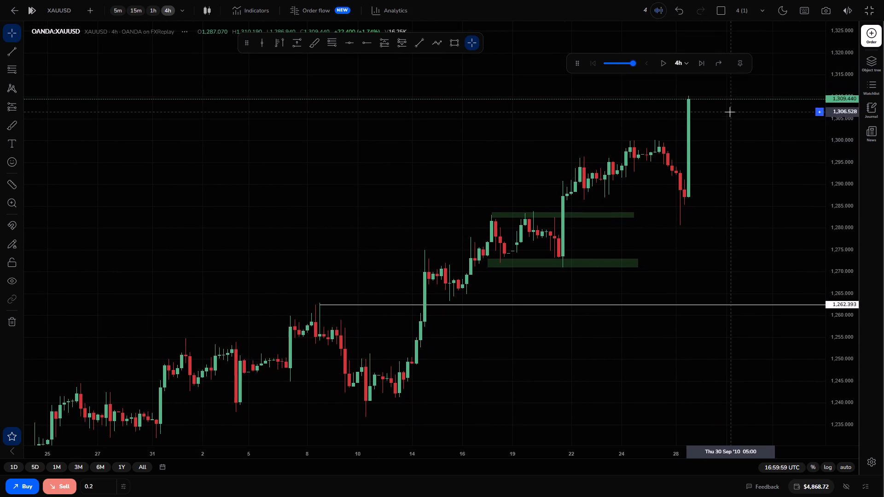
click(135, 8)
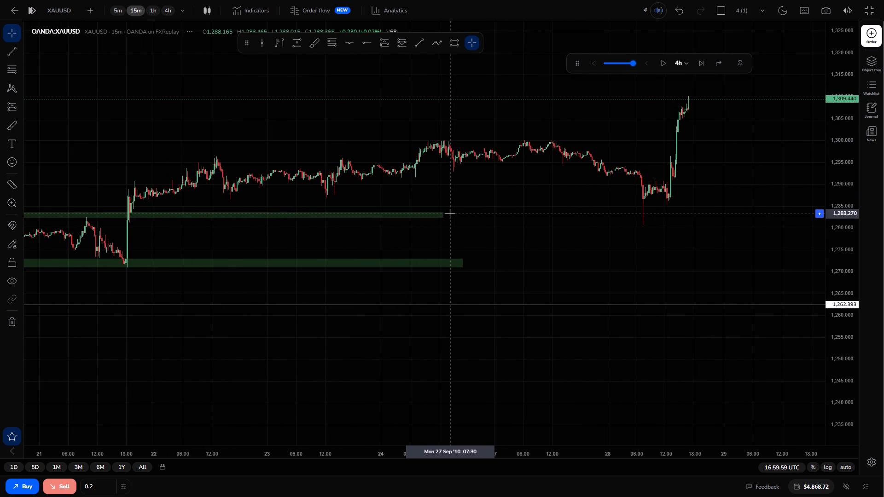
drag(861, 380, 855, 306)
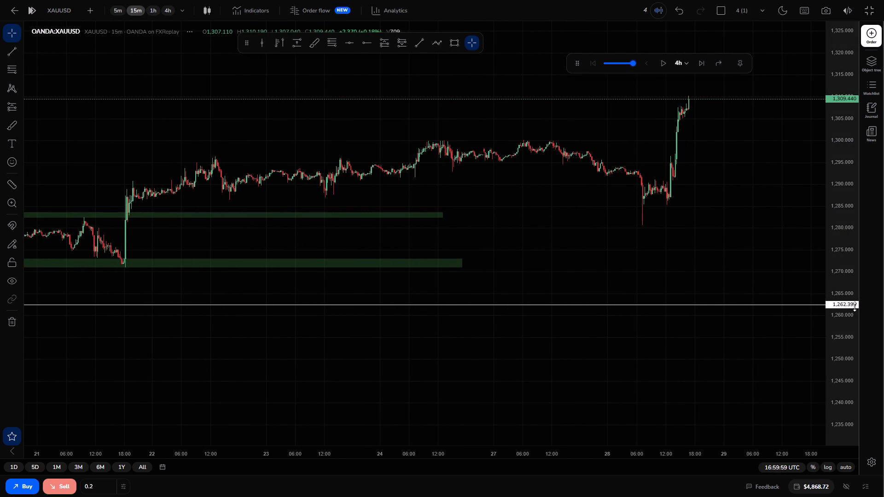
drag(855, 306, 851, 305)
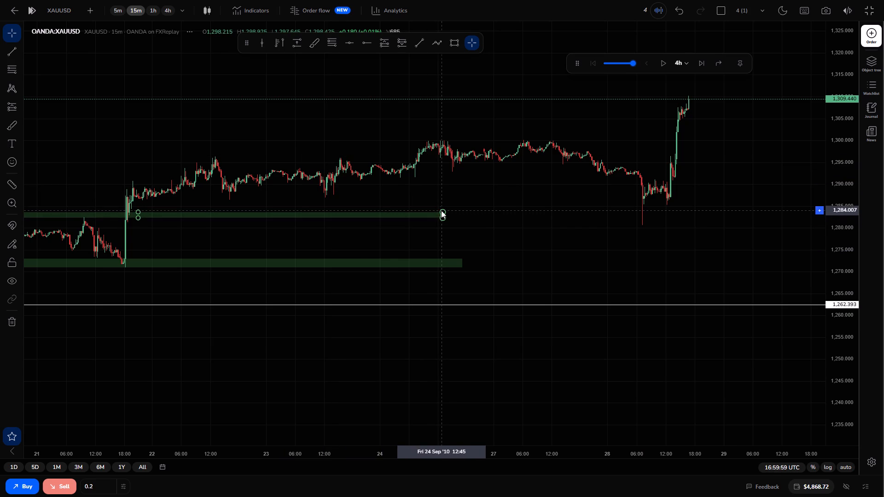
drag(441, 210, 609, 230)
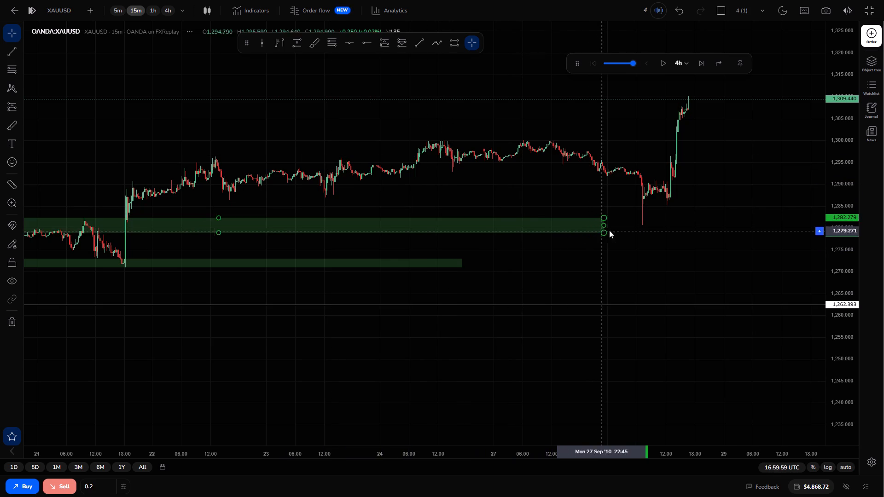
drag(609, 230, 714, 225)
click(641, 245)
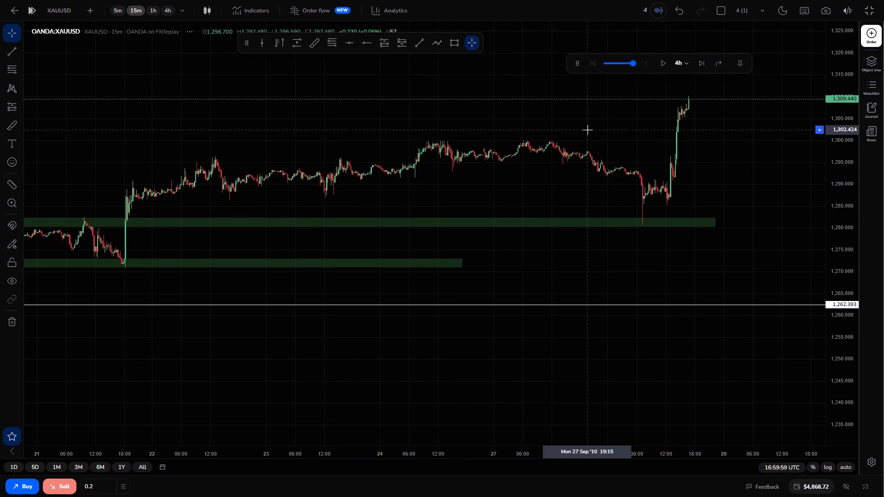
Switch the chart to 4h and draw a horizontal ray at 1,299.717 from the 27 September high.
drag(538, 128, 661, 186)
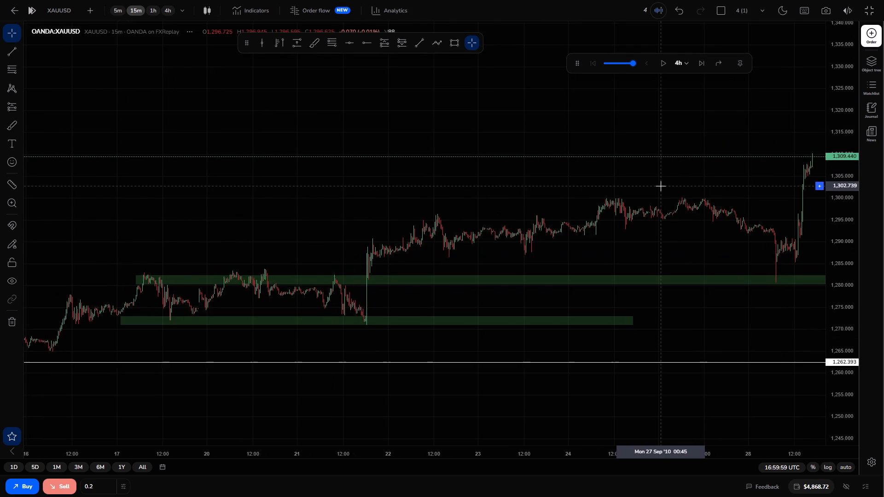
drag(855, 291, 843, 187)
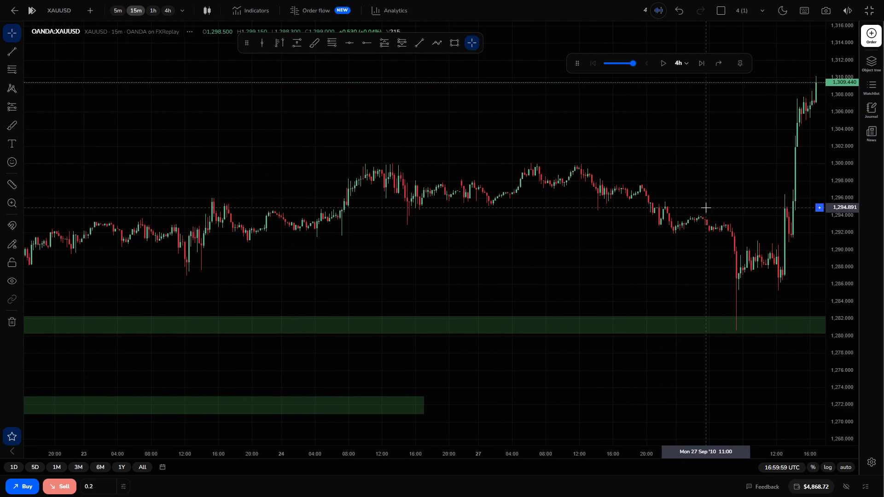
click(166, 7)
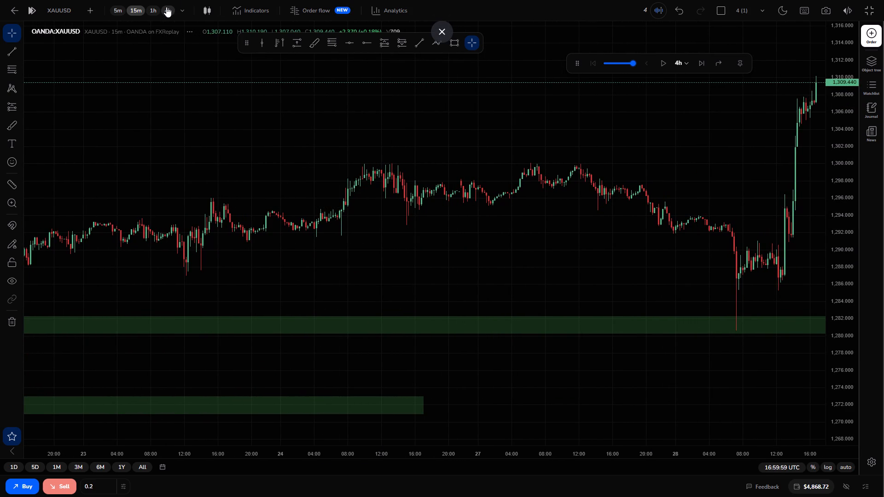
drag(786, 290, 717, 266)
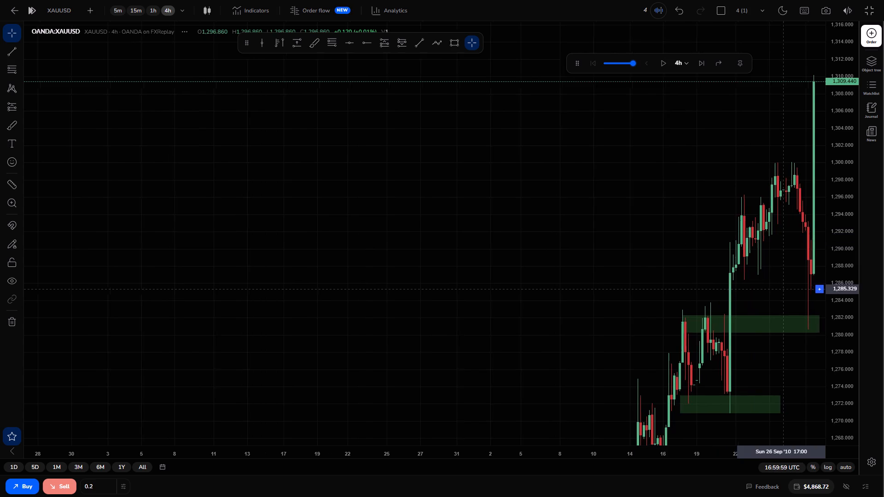
drag(717, 266, 626, 228)
drag(844, 208, 844, 260)
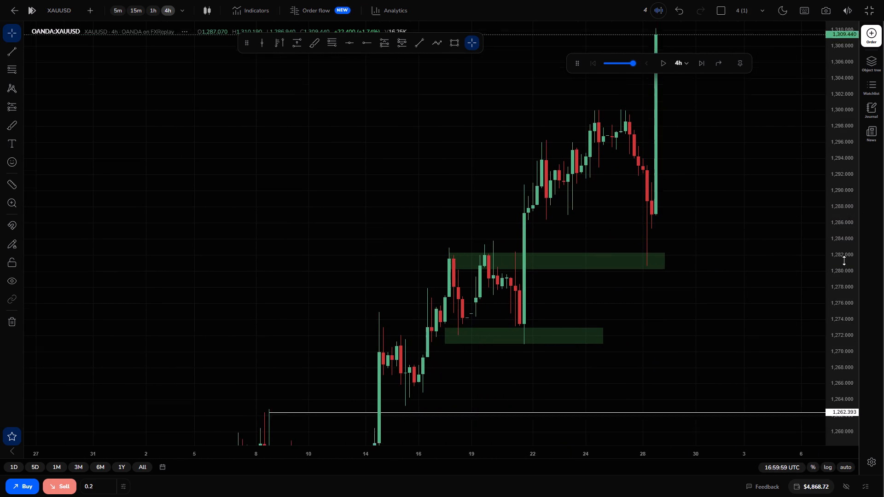
drag(844, 260, 842, 283)
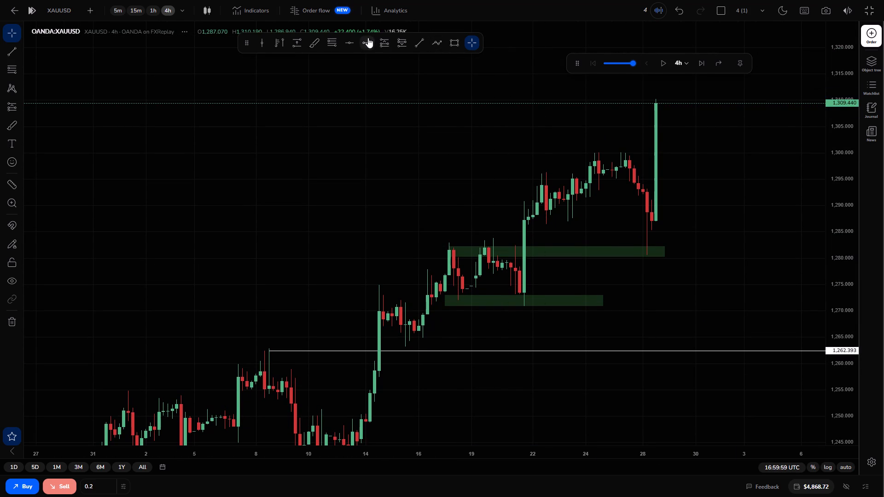
click(366, 40)
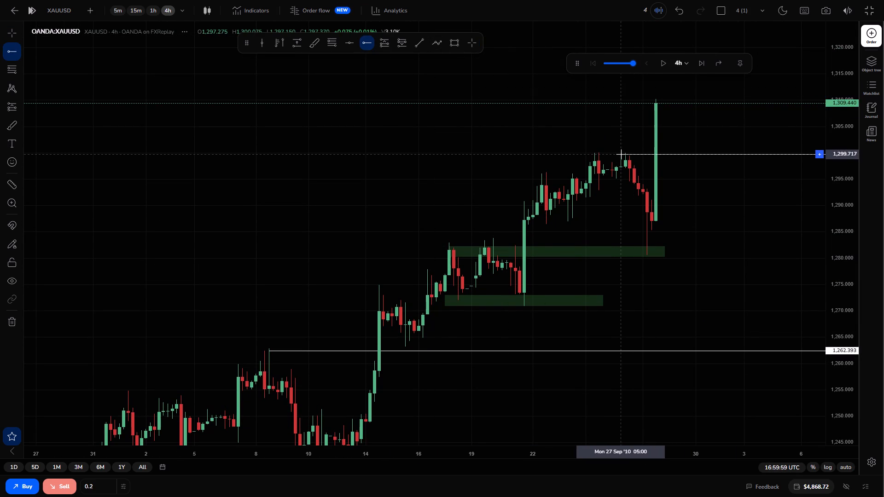
drag(621, 154, 657, 226)
click(657, 226)
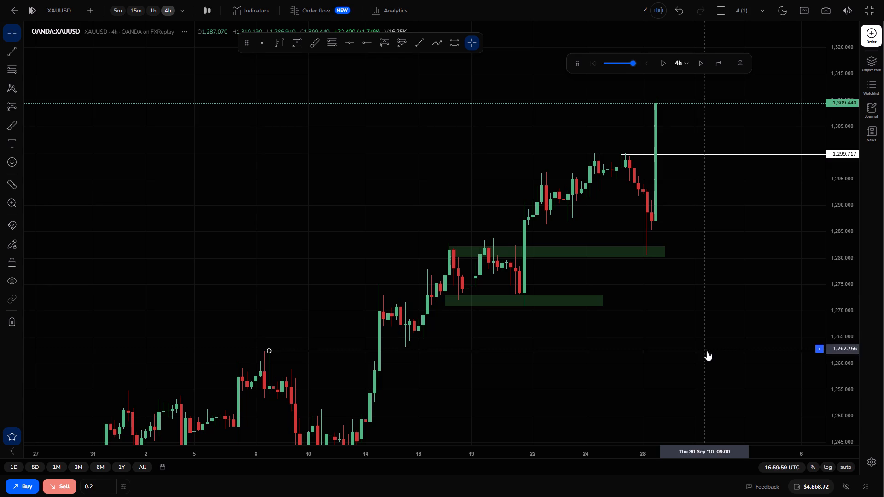
Delete the horizontal ray at 1,262.393.
click(707, 352)
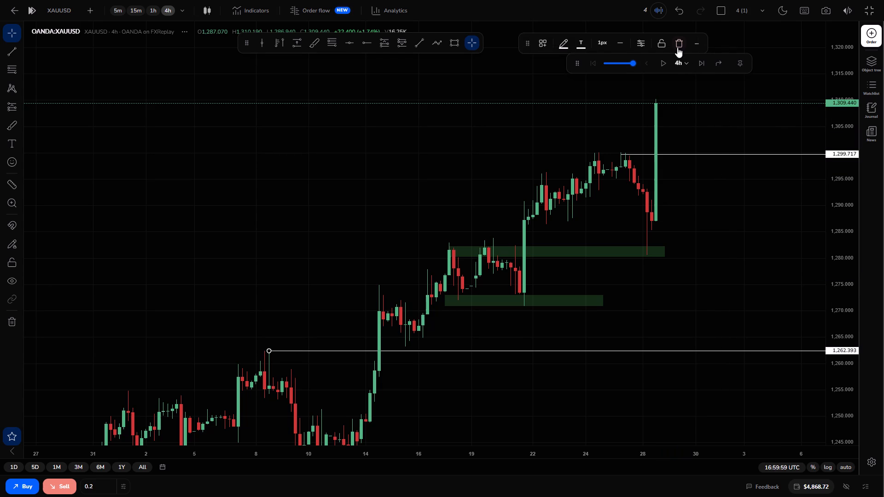
click(677, 47)
Extend the later ends of both green zones to about 8 October.
drag(857, 347, 832, 257)
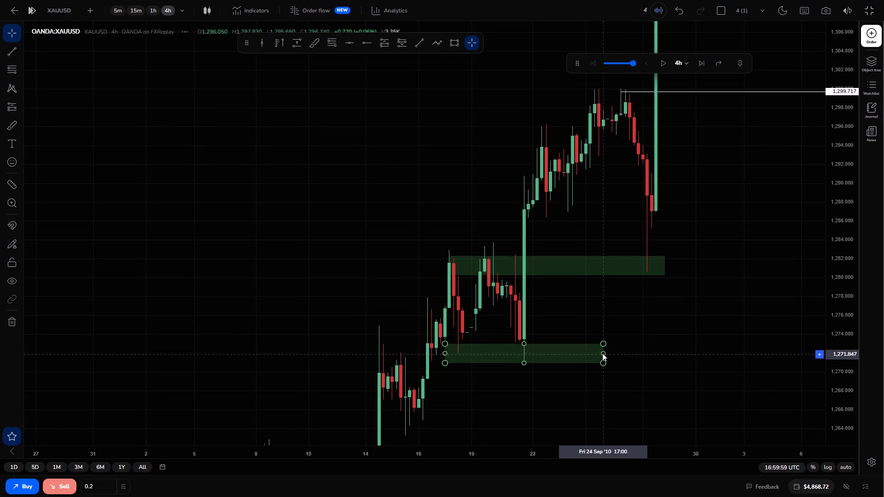
drag(602, 353, 859, 394)
click(783, 285)
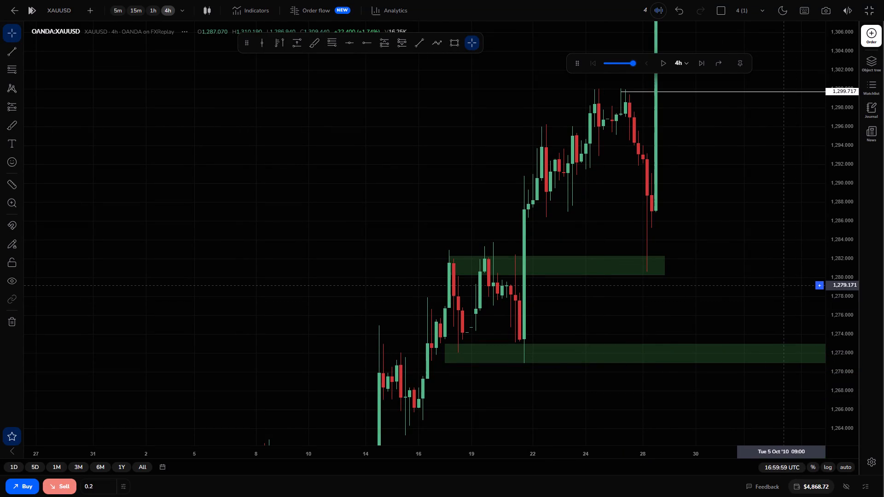
drag(783, 285, 753, 321)
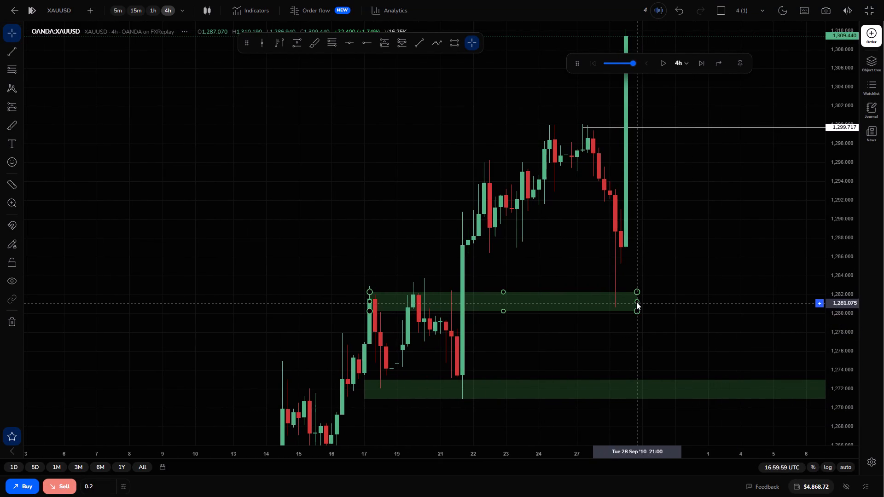
drag(637, 302, 865, 321)
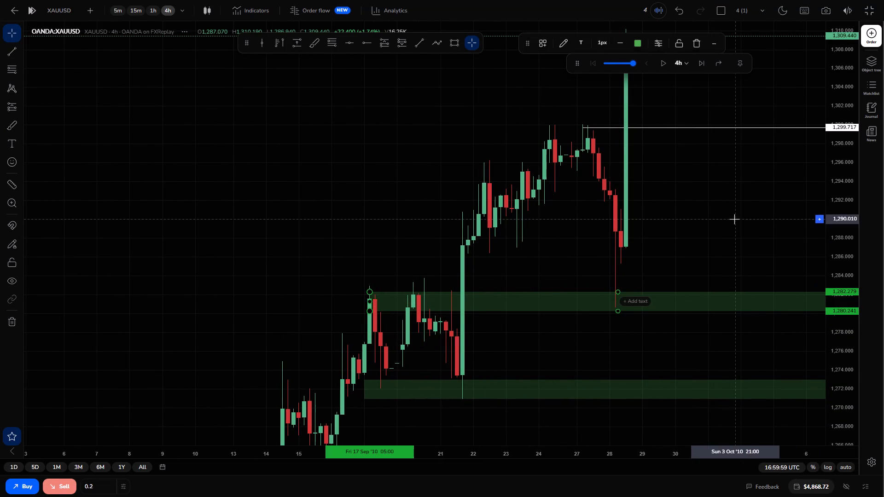
Advance the replay in 4h candles to 08:59:59 UTC on 1 October and dismiss the upgrade prompt.
drag(734, 219, 739, 300)
drag(841, 215, 848, 309)
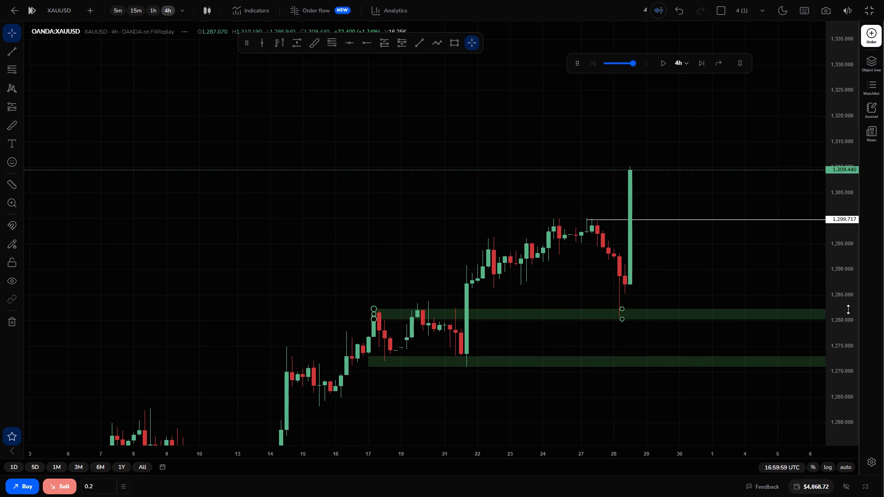
triple_click(701, 61)
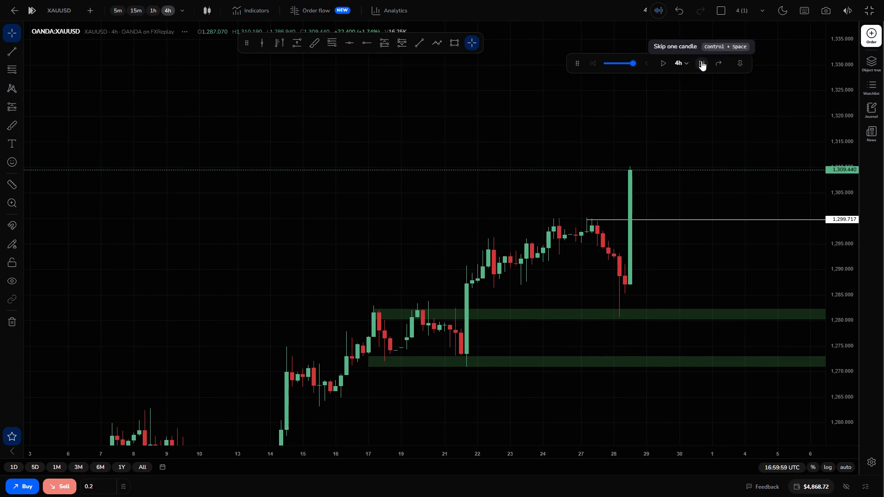
triple_click(701, 61)
triple_click(701, 61)
triple_click(701, 61)
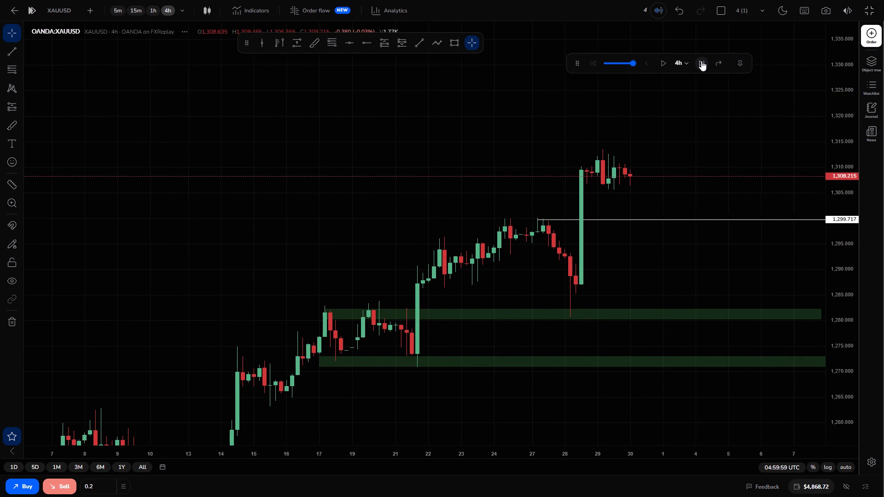
triple_click(701, 61)
double_click(701, 61)
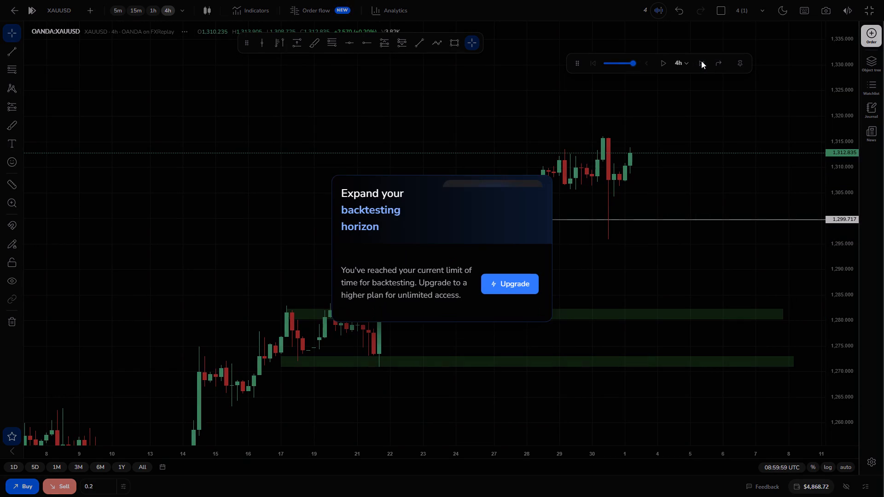
click(541, 185)
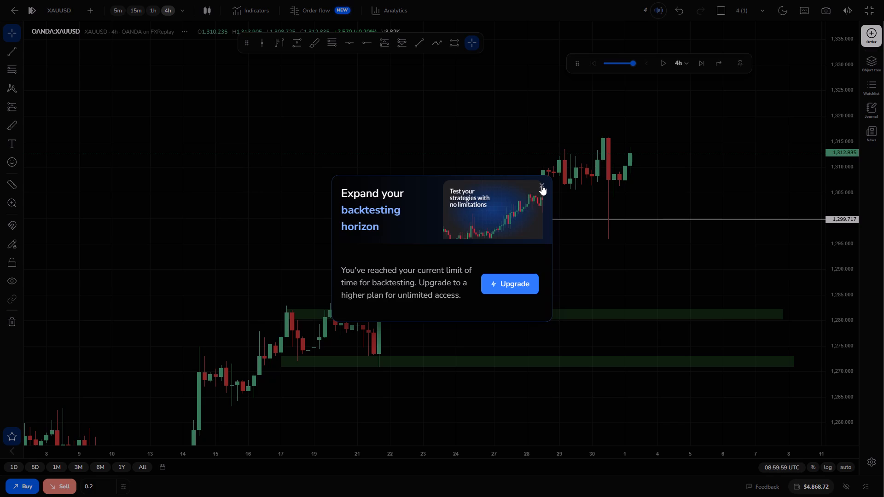
click(701, 64)
click(541, 185)
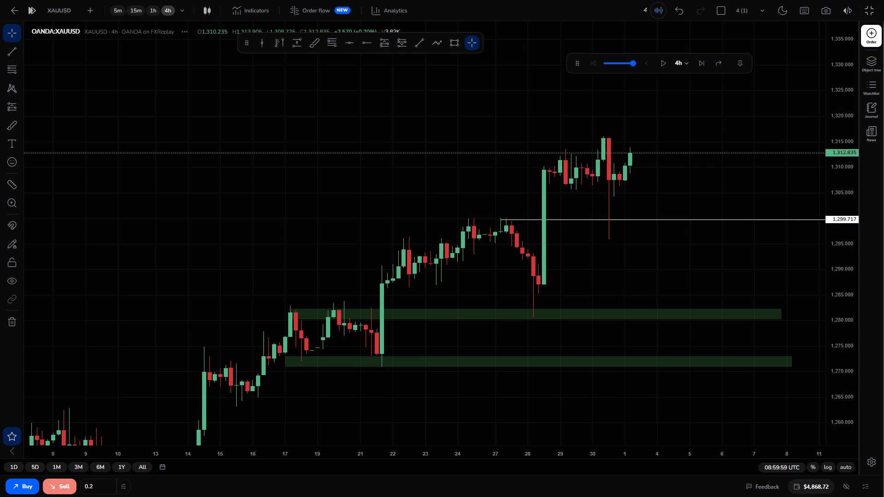
Exit full screen and return from the replay session to the testing dashboard.
click(872, 10)
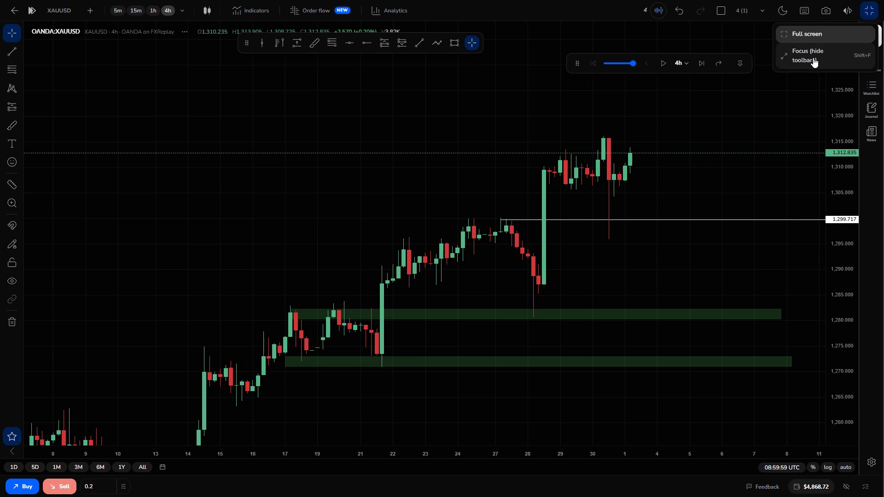
click(815, 31)
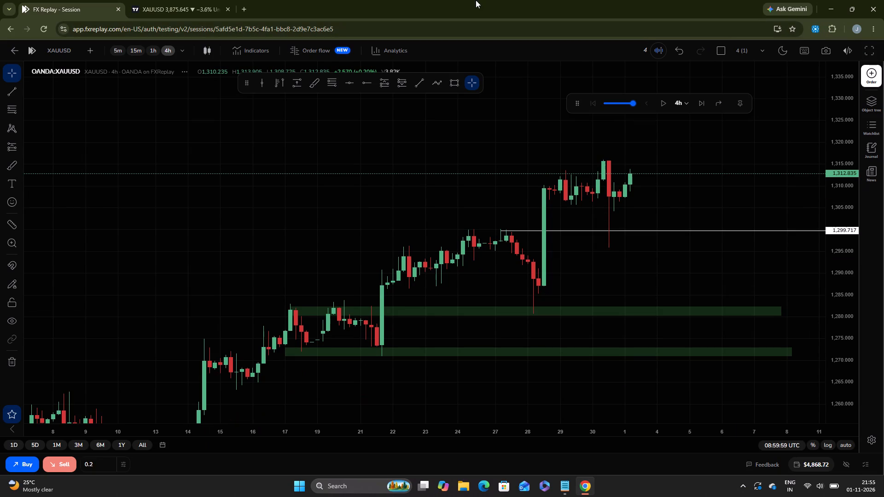
click(9, 53)
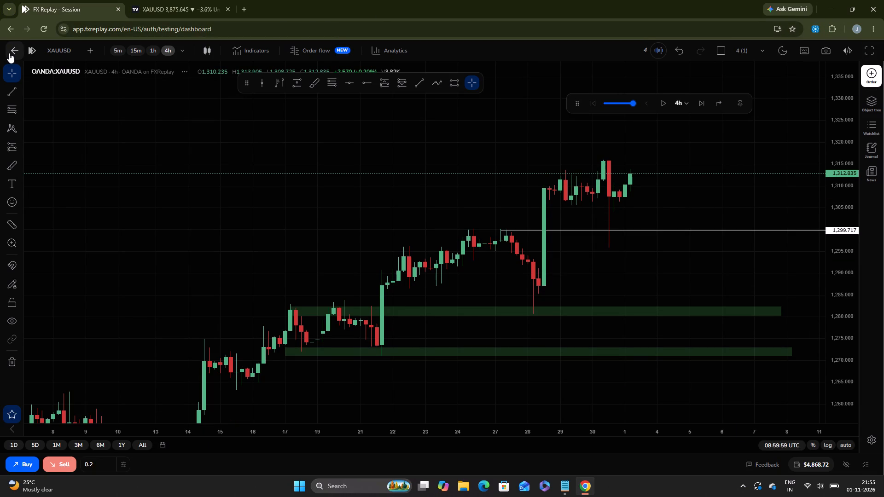
Delete session 3 from the recent sessions on the testing dashboard.
scroll(445, 256, down, 4)
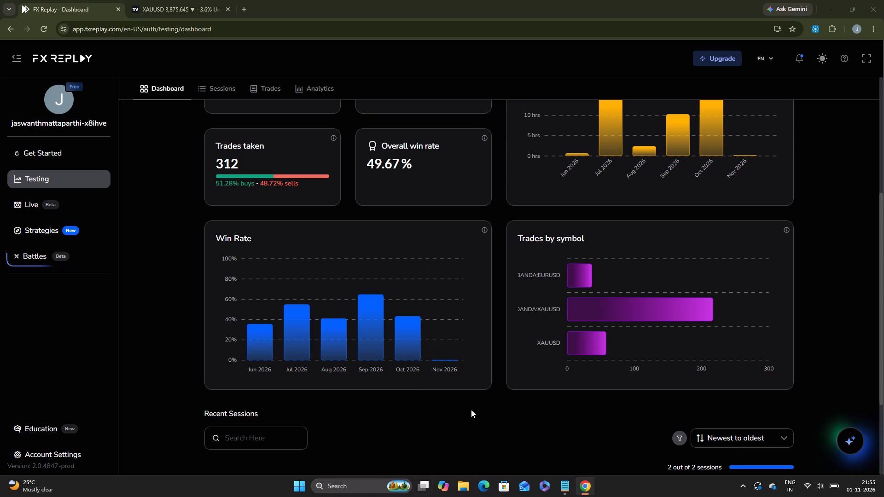
scroll(471, 410, down, 4)
click(360, 226)
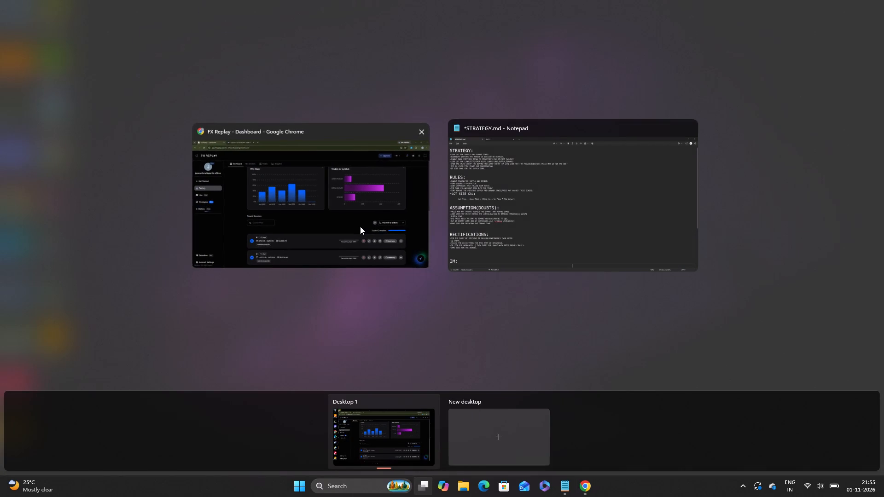
scroll(500, 443, down, 1)
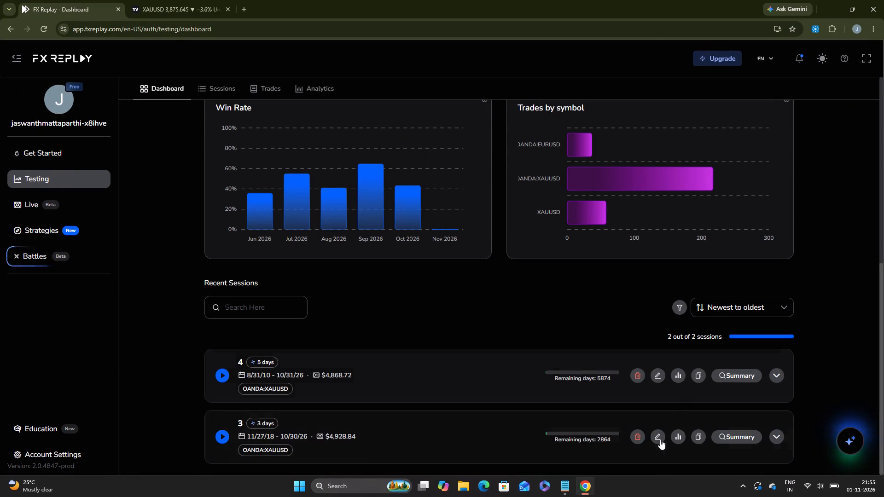
click(638, 438)
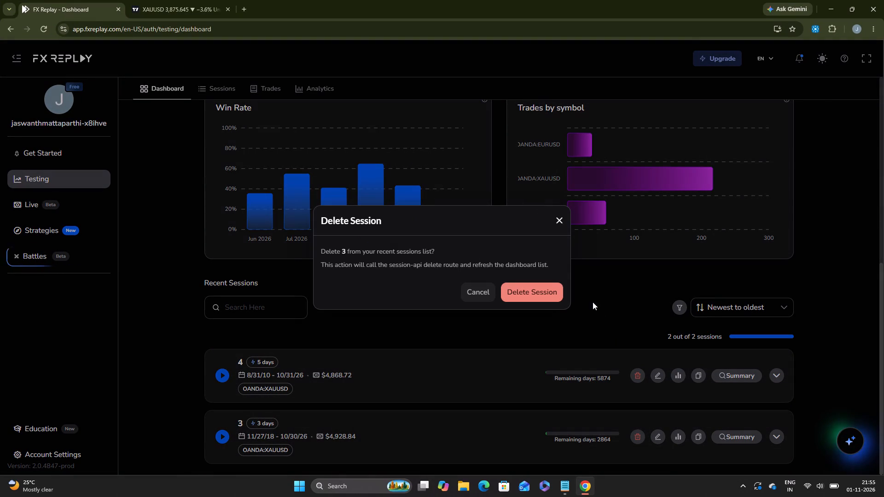
click(549, 298)
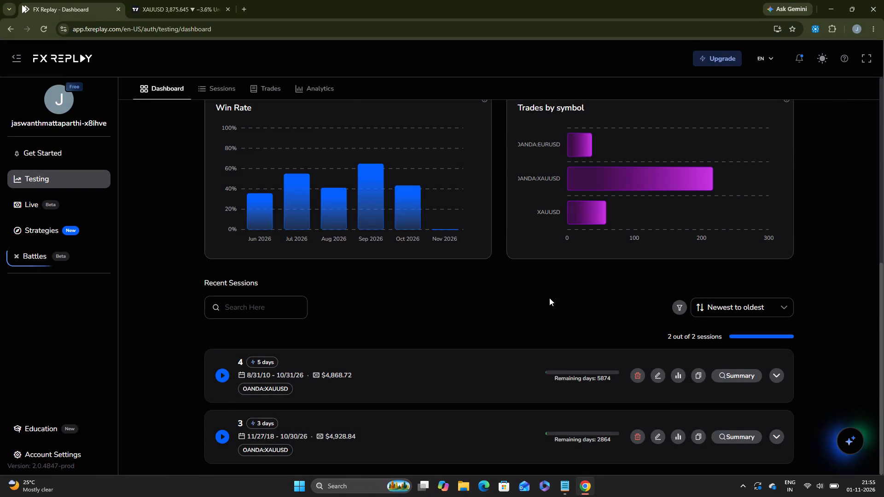
Start a new backtesting session named 5 with a custom account balance of $5000.
scroll(482, 178, up, 6)
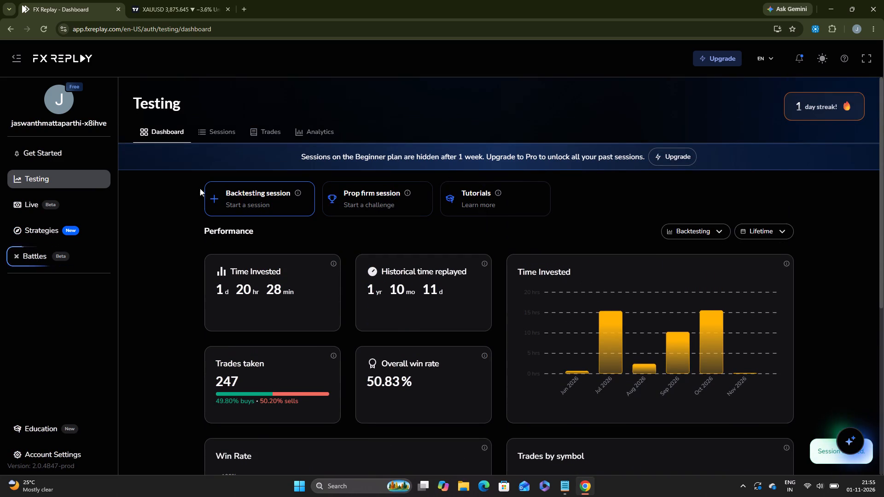
click(210, 194)
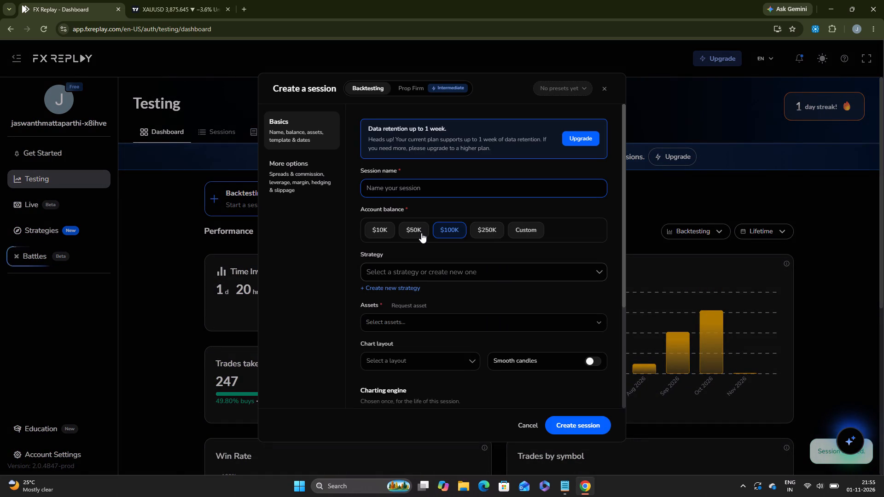
key(5)
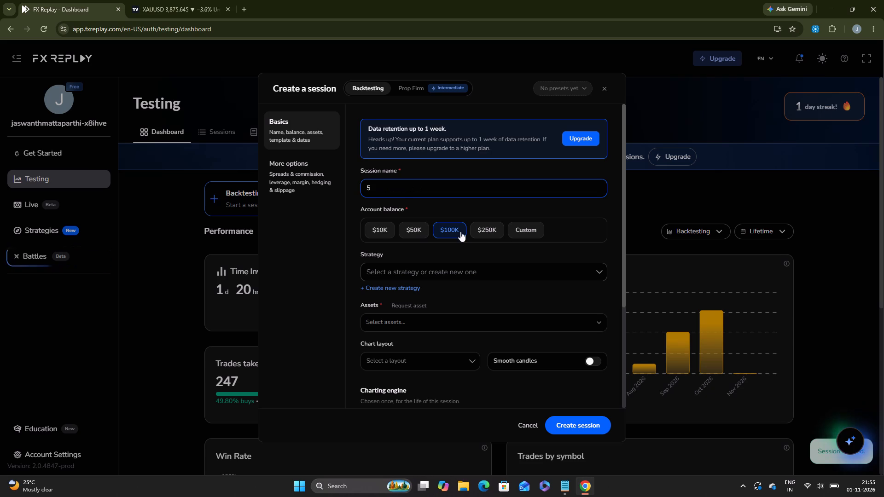
click(535, 229)
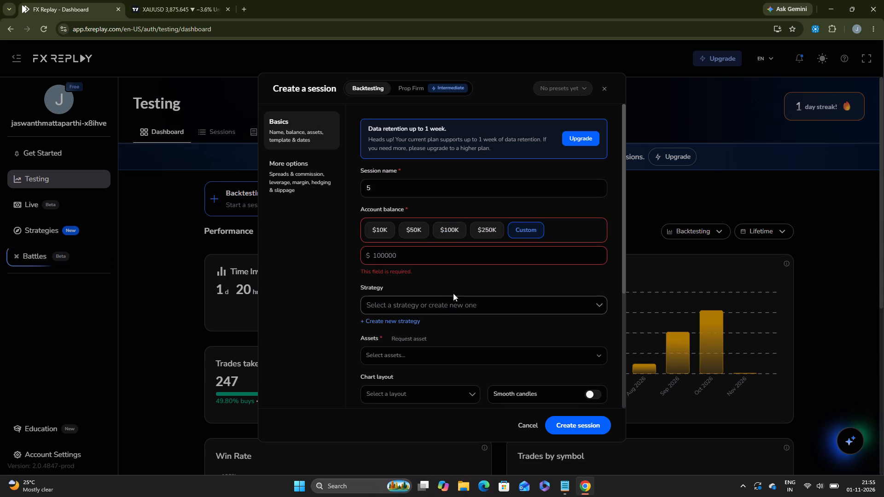
click(469, 258)
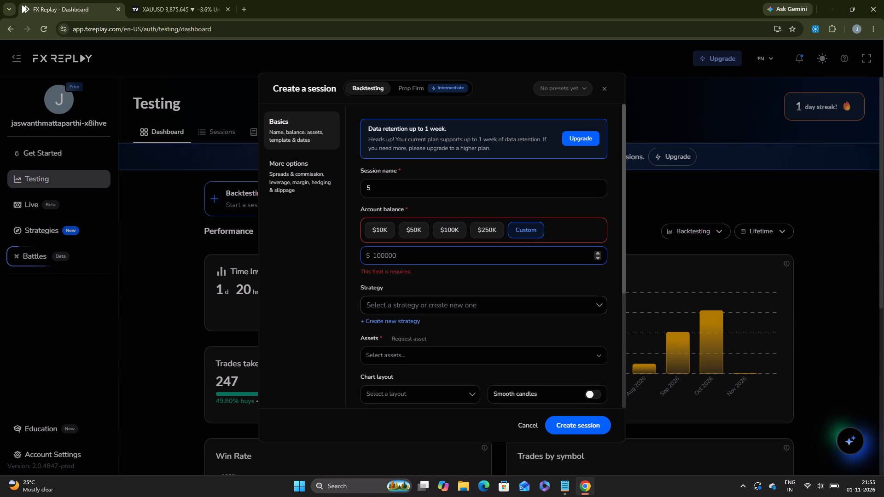
key(Tab)
key(Right)
key(Down)
key(Page_Down)
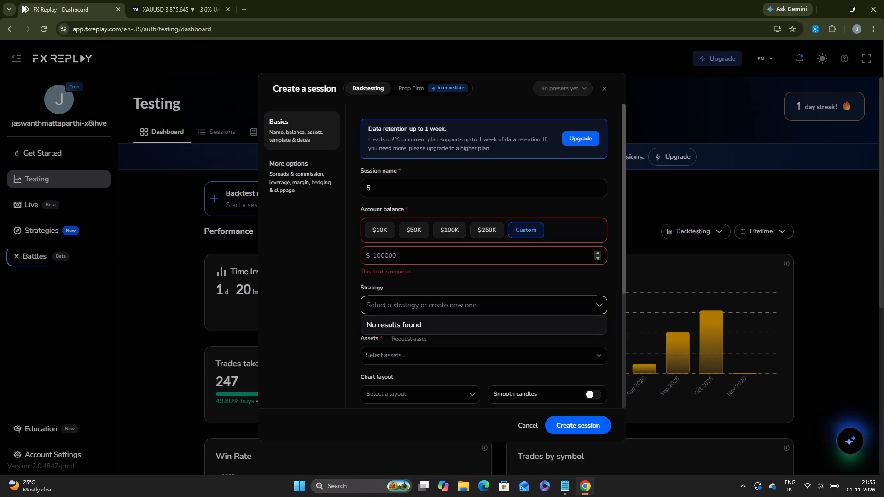
text(5000)
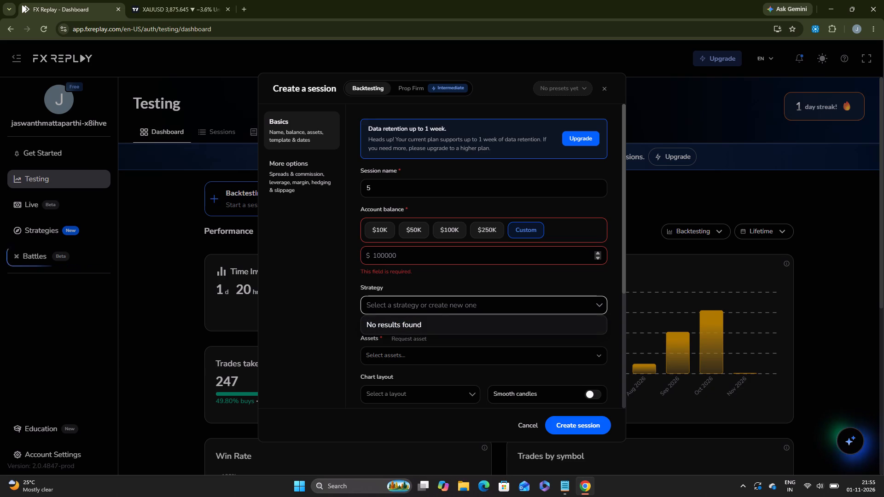
click(395, 260)
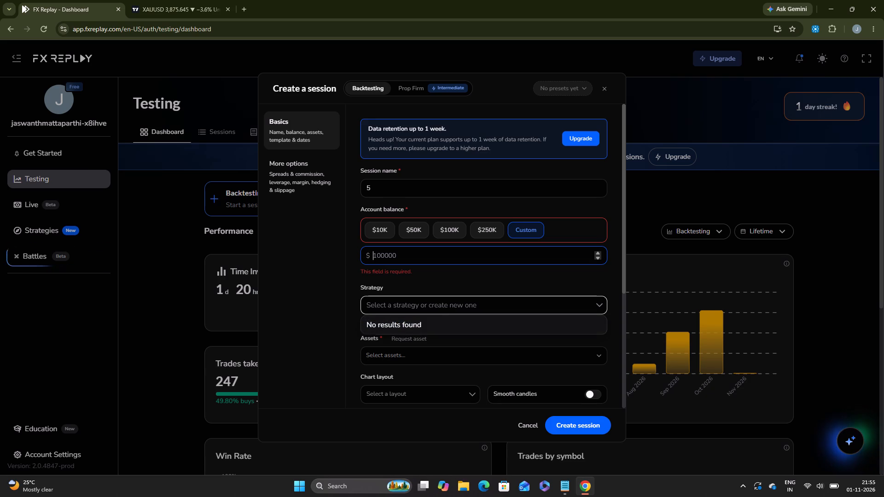
text(5000)
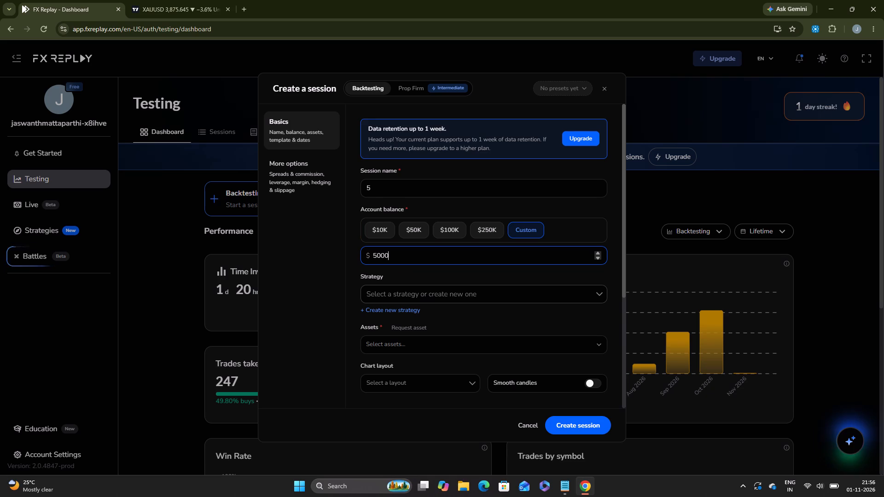
Select XAUUSD as the asset for the new session.
click(418, 346)
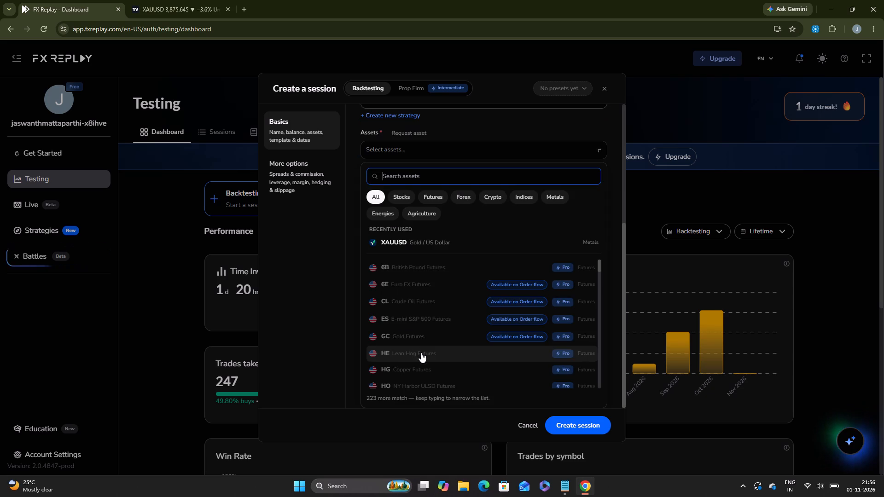
click(417, 236)
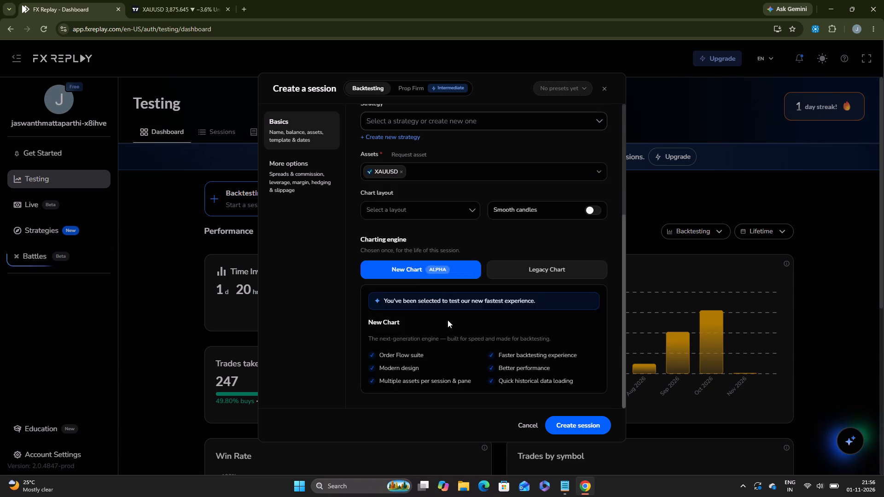
Randomize the initial date to 03/29/2022 17:28, keep the end date automatic and create the session.
scroll(427, 316, down, 1)
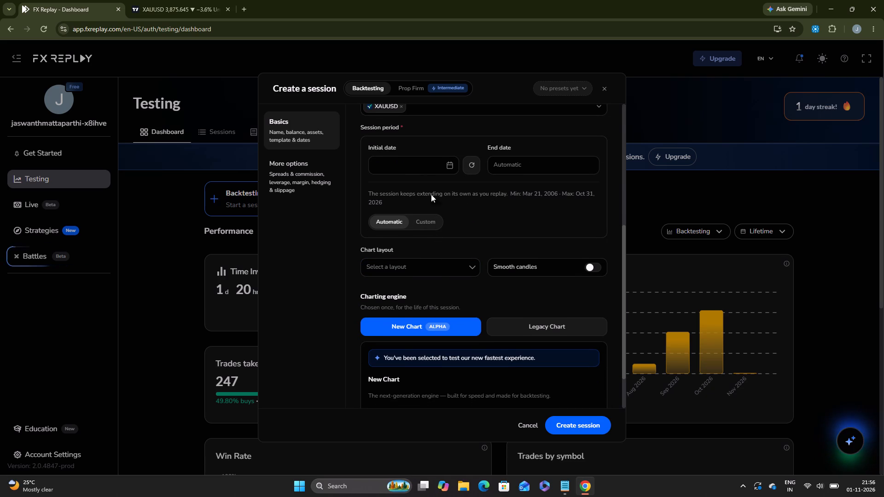
double_click(469, 163)
triple_click(396, 224)
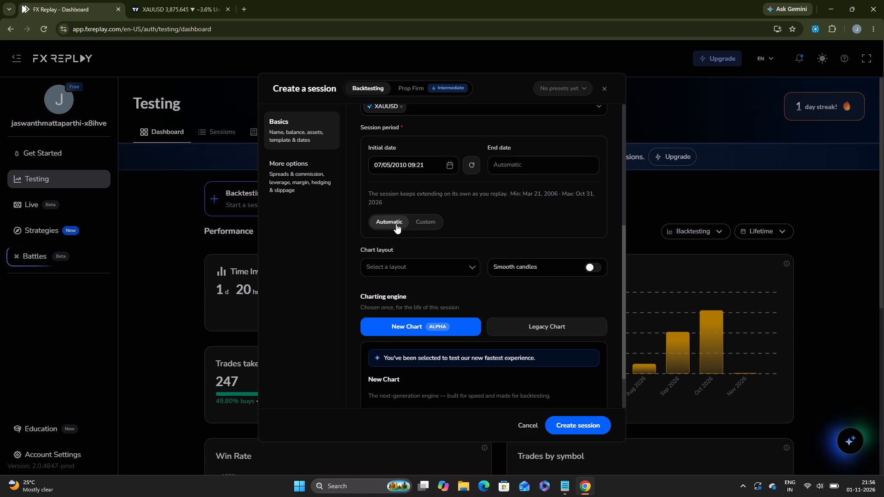
click(396, 224)
triple_click(476, 163)
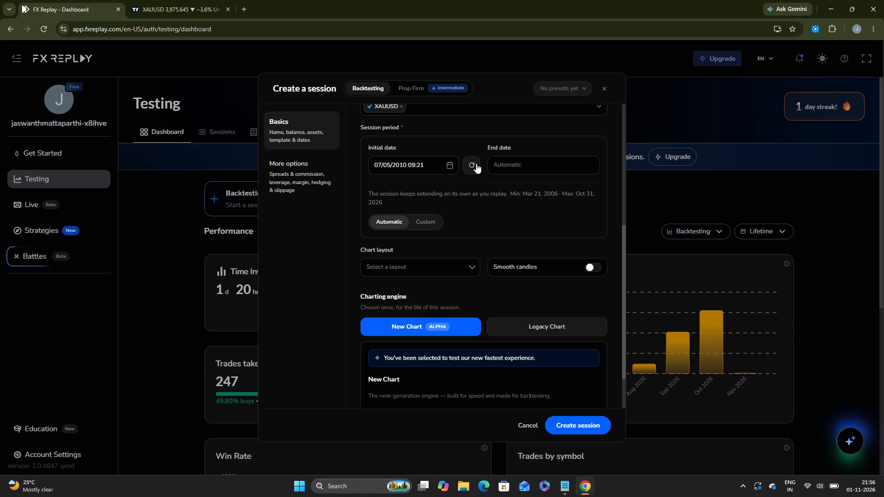
double_click(476, 163)
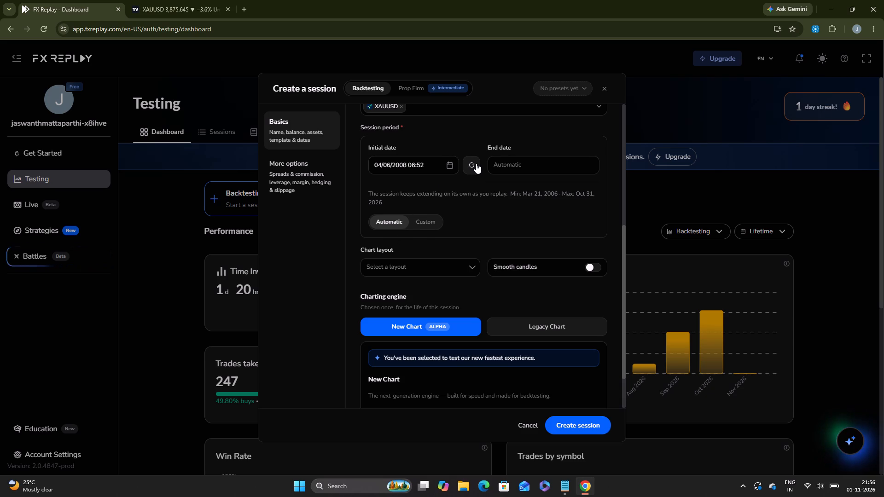
double_click(476, 163)
click(476, 163)
double_click(476, 163)
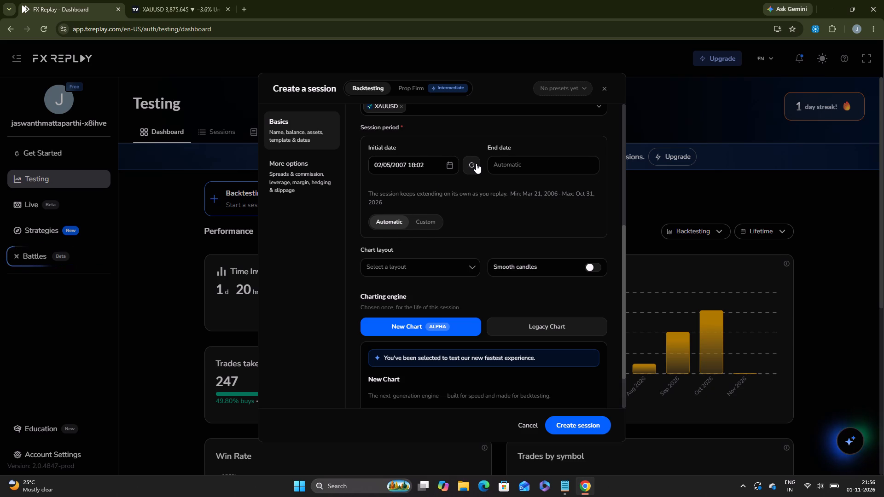
click(476, 163)
click(476, 163)
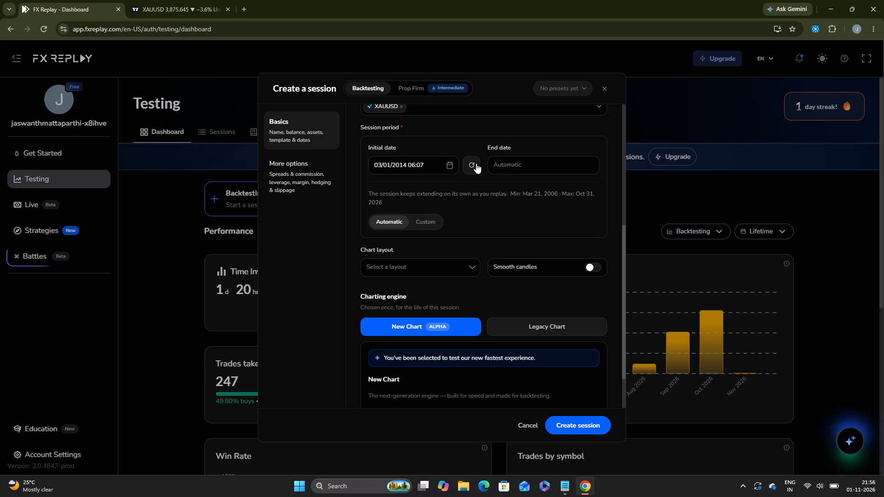
click(476, 163)
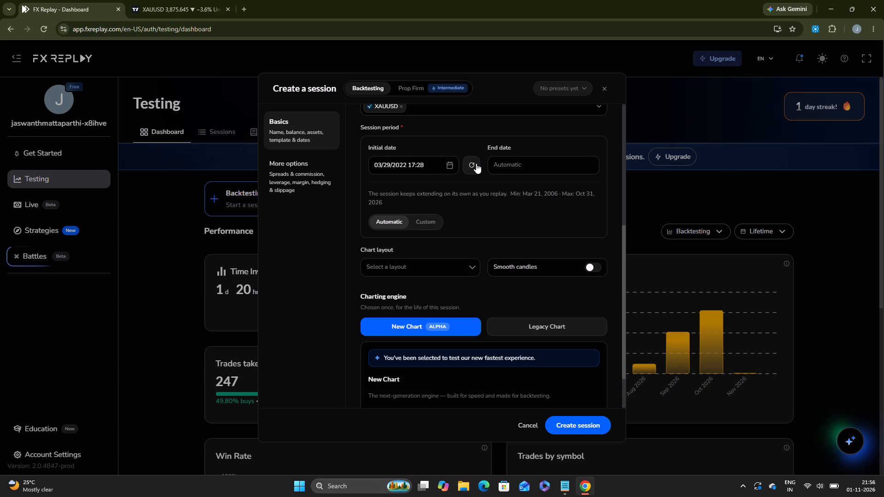
scroll(485, 376, down, 2)
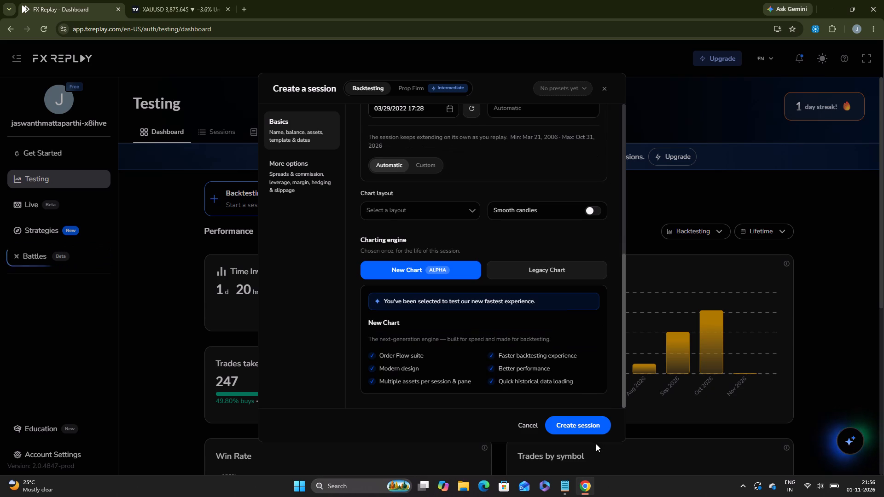
click(574, 421)
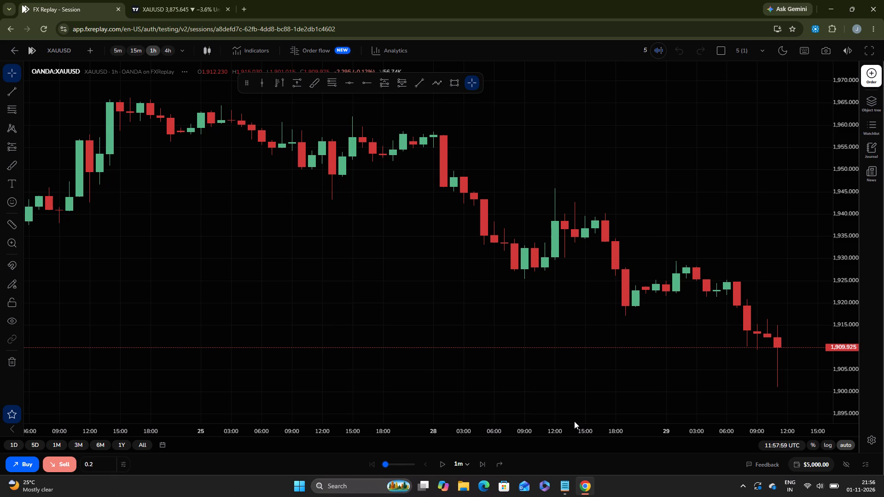
Set the replay step interval to 5m.
click(454, 462)
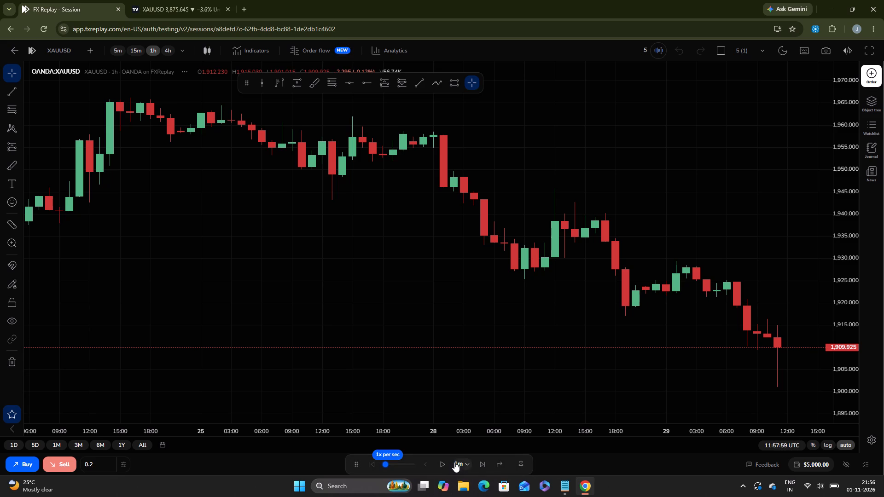
scroll(447, 424, down, 2)
click(442, 419)
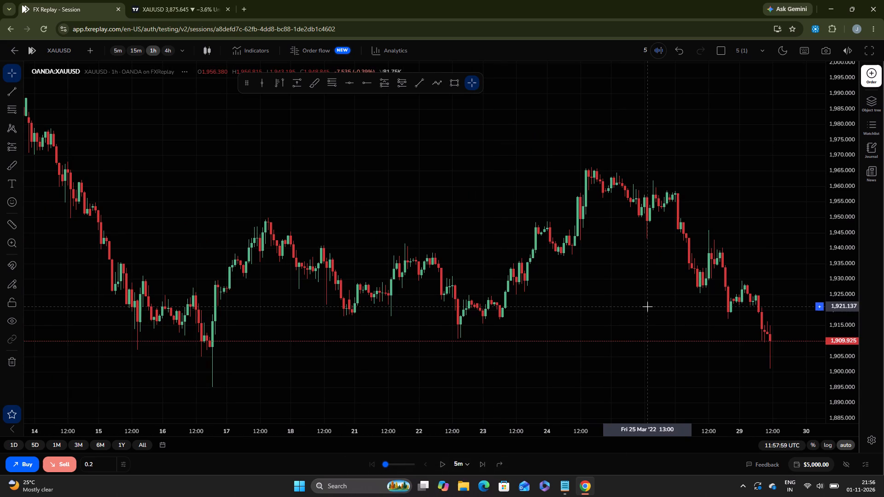
Show the replay session in full screen.
click(866, 52)
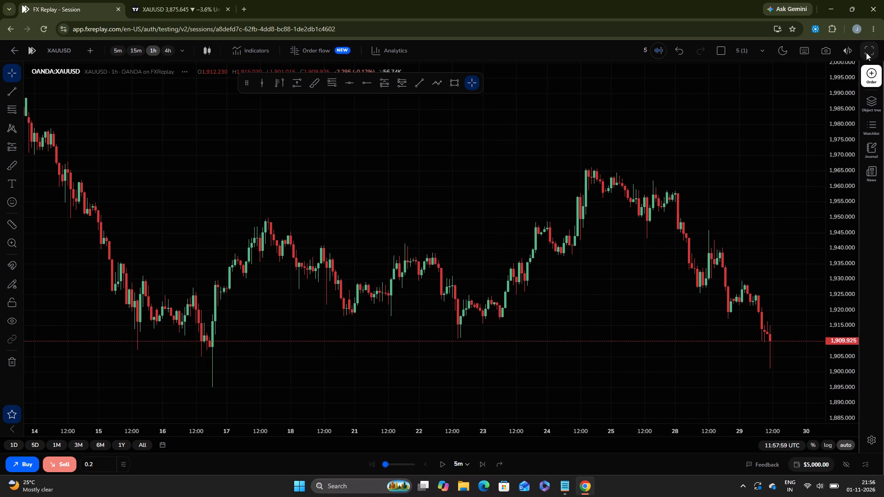
Switch the XAUUSD chart to the 4h timeframe.
drag(839, 78, 827, 73)
click(827, 73)
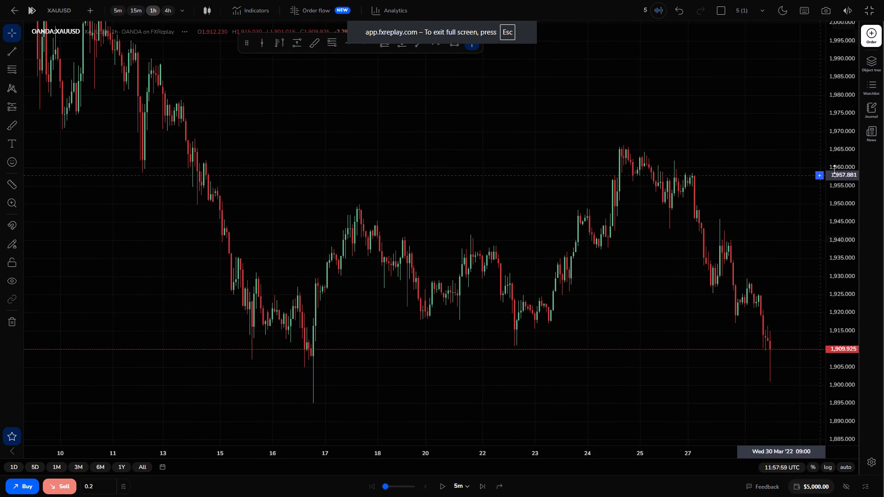
drag(847, 169, 848, 268)
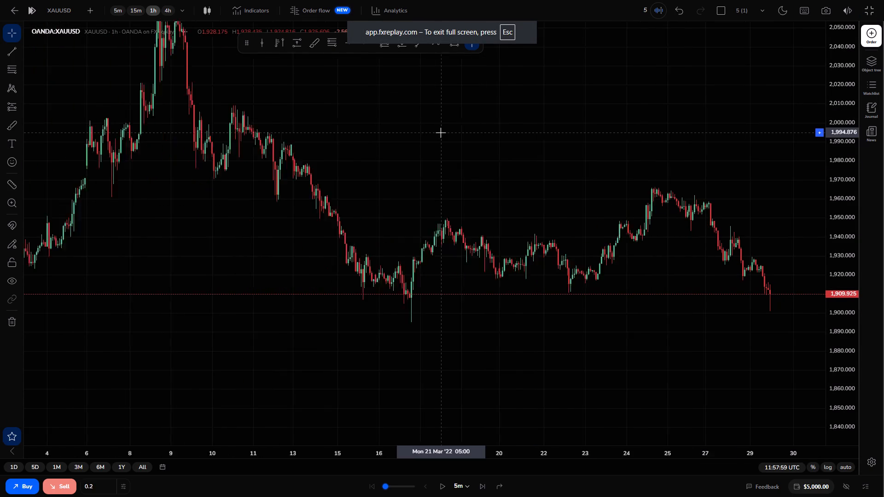
drag(441, 133, 489, 197)
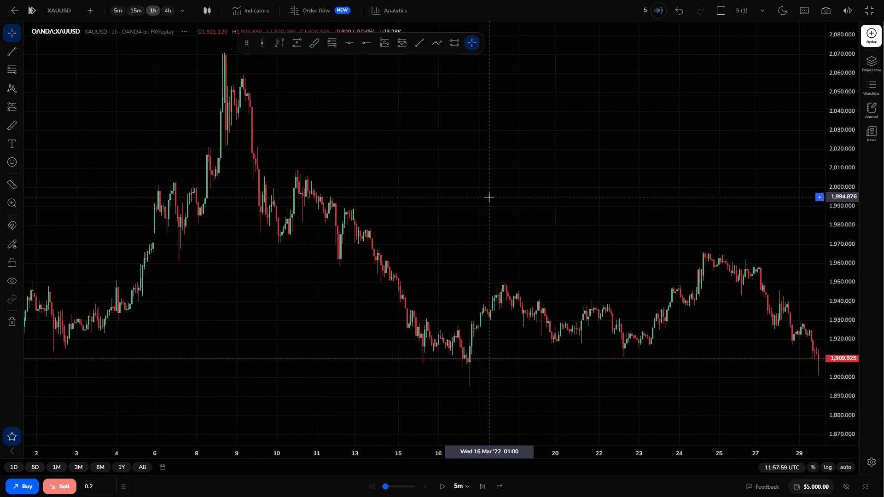
click(164, 10)
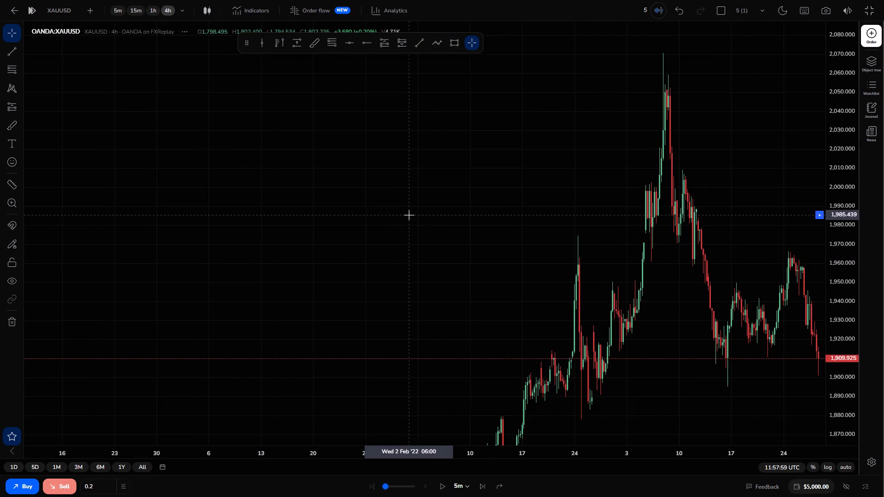
drag(567, 319, 303, 108)
scroll(303, 108, right, 1)
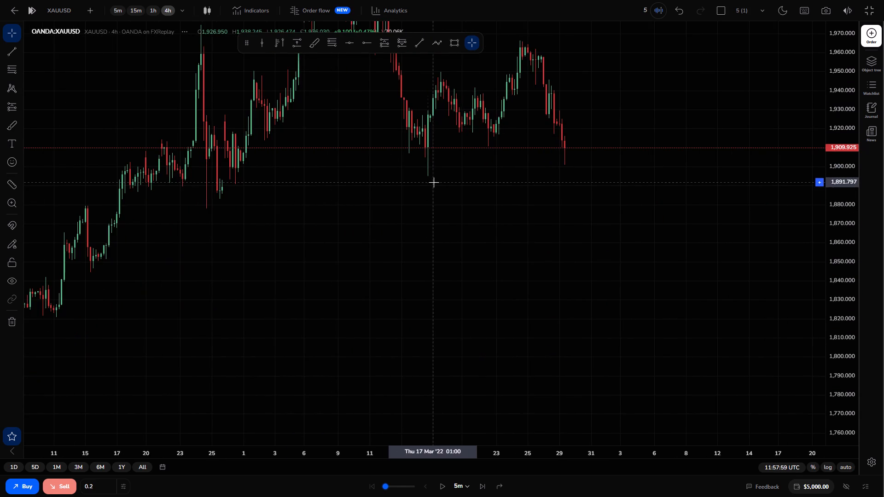
drag(434, 182, 441, 251)
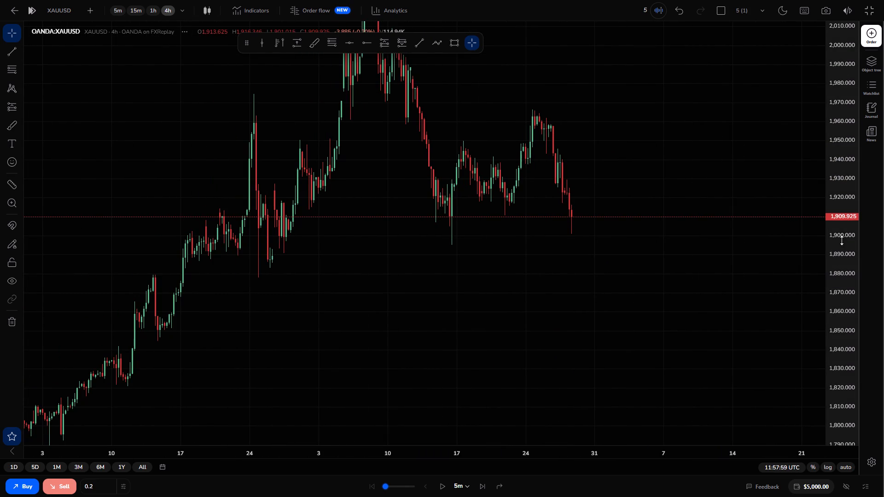
drag(846, 237, 840, 283)
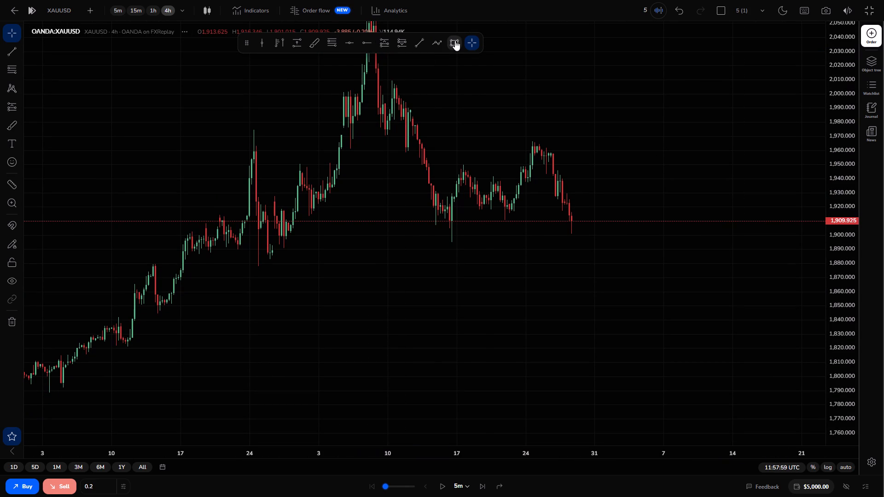
Draw a rectangle support zone from about 1,908 down to 1,895, spanning from the mid-March lows to 7 April.
click(455, 40)
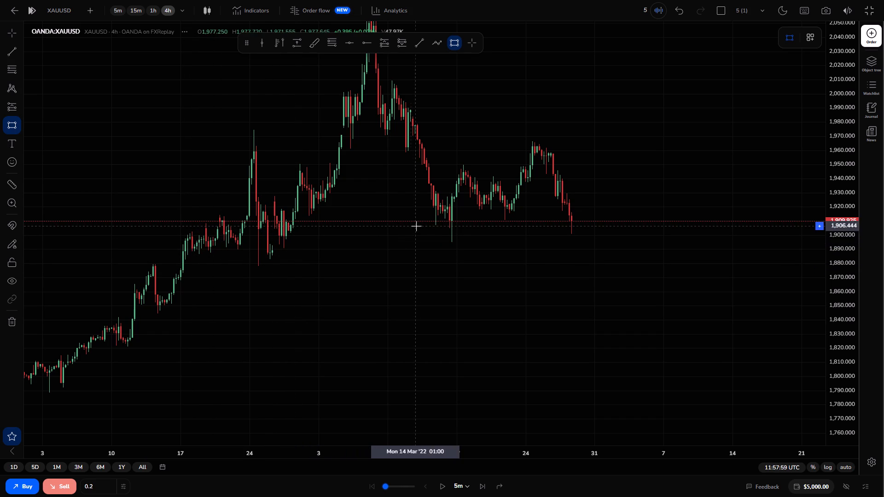
drag(433, 224, 622, 260)
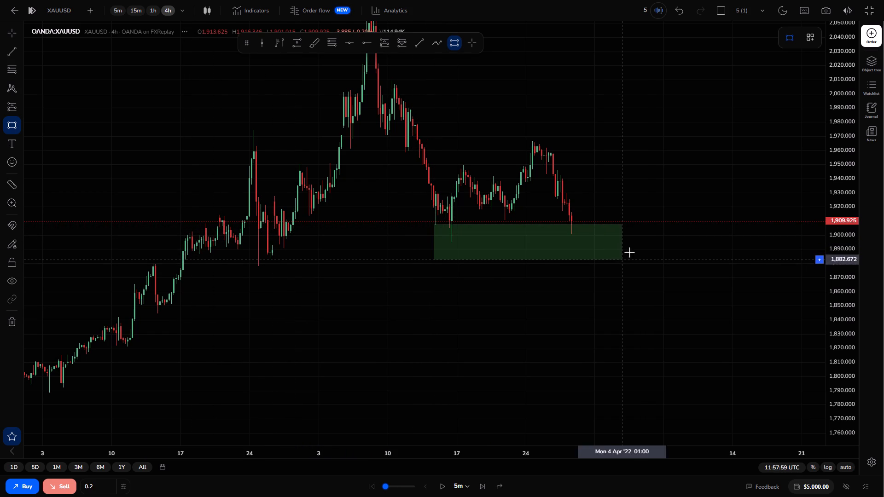
click(669, 243)
Examine how price approaches the support zone on the 1h, 15m and 5m timeframes.
drag(681, 281, 698, 322)
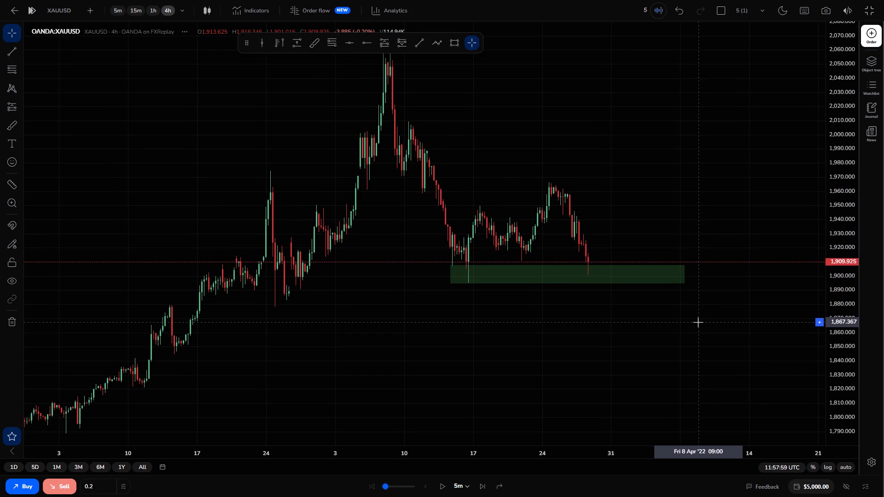
click(155, 10)
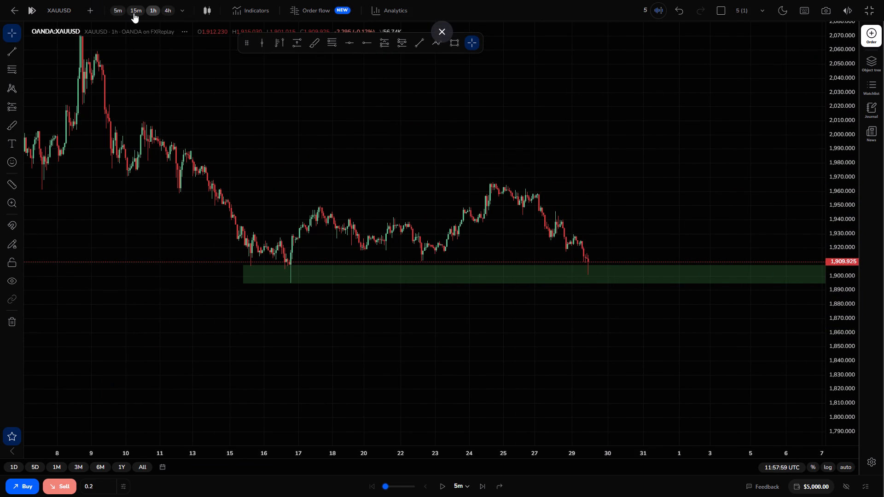
click(134, 12)
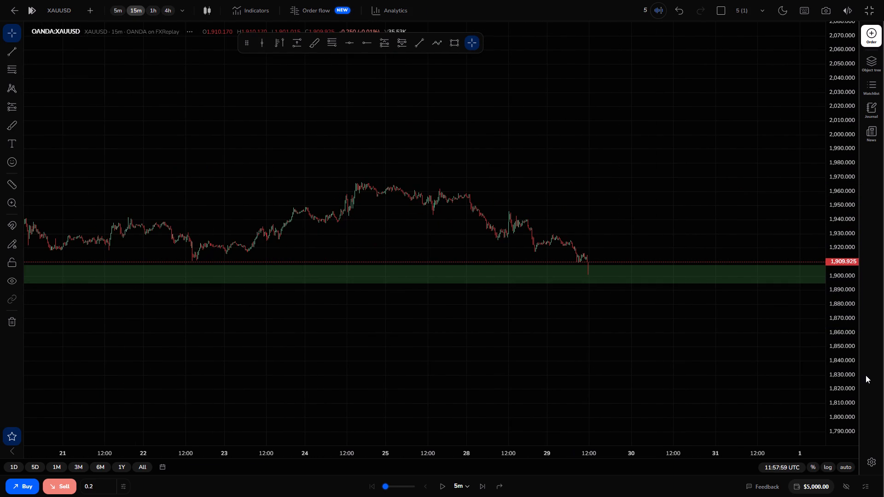
drag(846, 382, 825, 225)
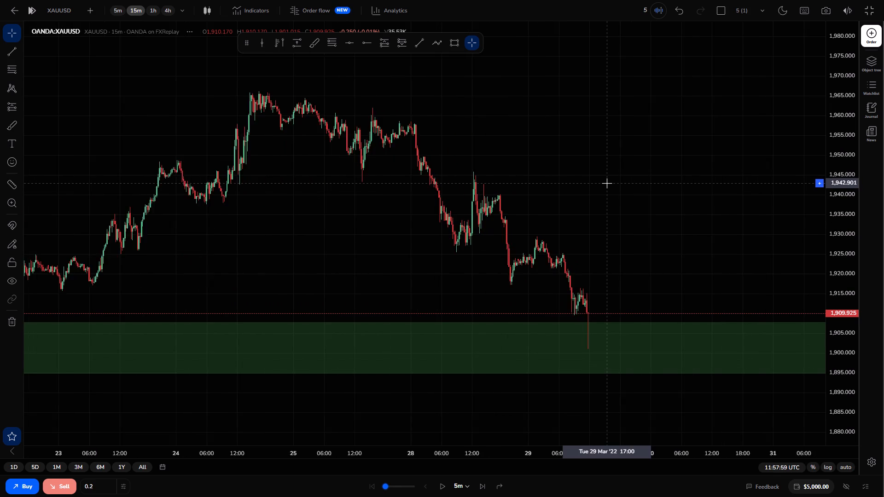
scroll(607, 183, right, 1)
drag(667, 301, 786, 310)
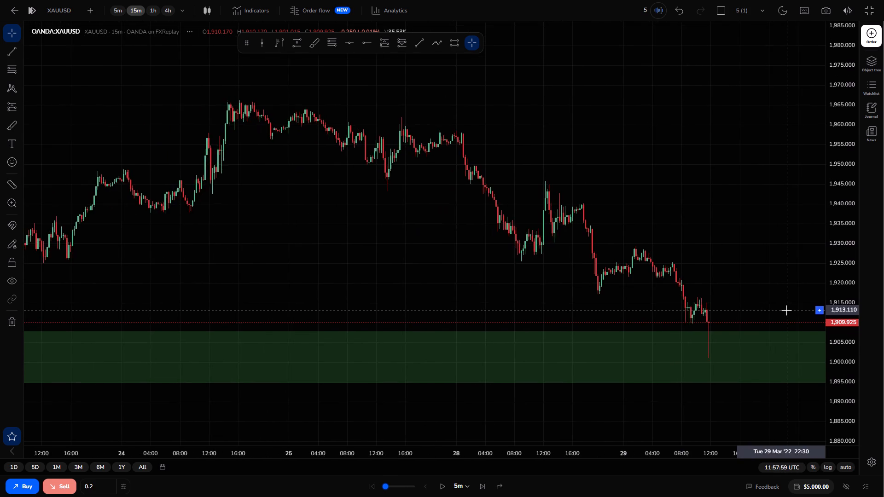
drag(850, 341, 832, 236)
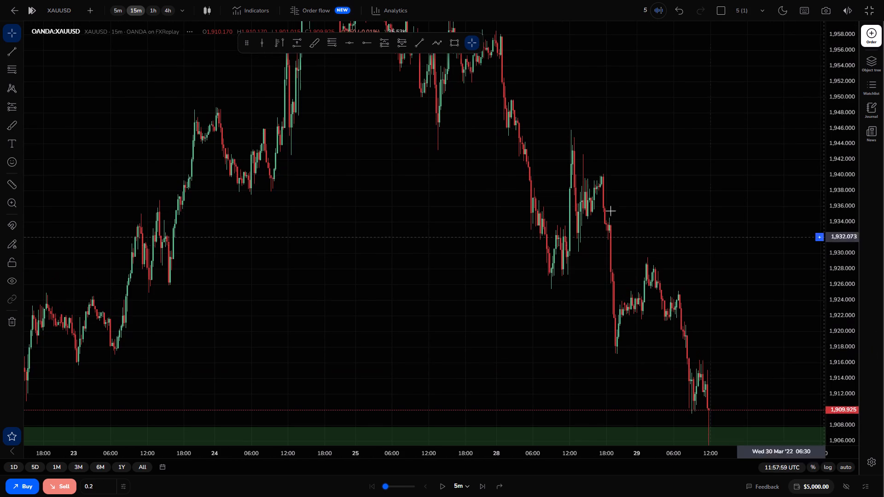
drag(109, 11, 115, 10)
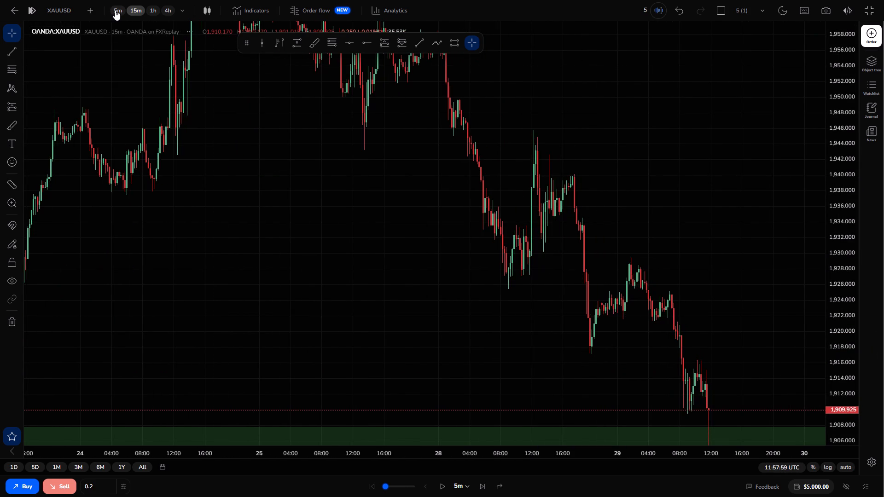
drag(115, 10, 115, 10)
click(115, 10)
drag(705, 399, 703, 301)
drag(847, 282, 844, 327)
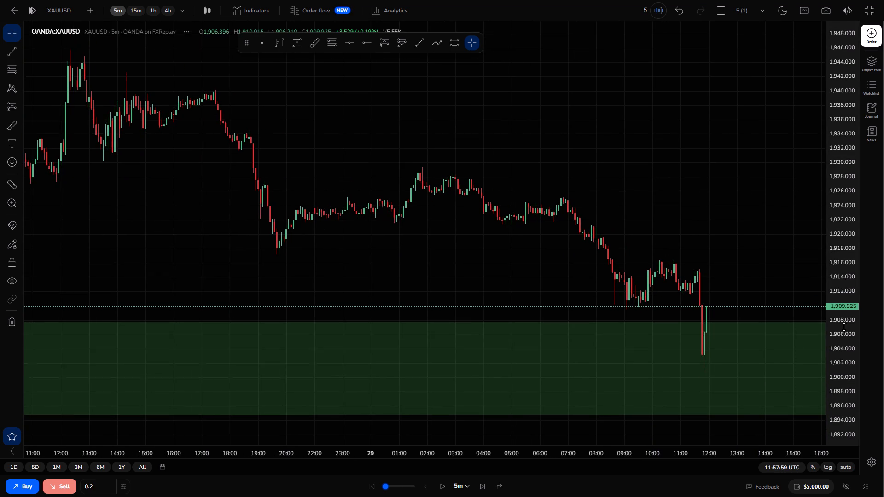
drag(844, 327, 842, 332)
drag(753, 276, 685, 264)
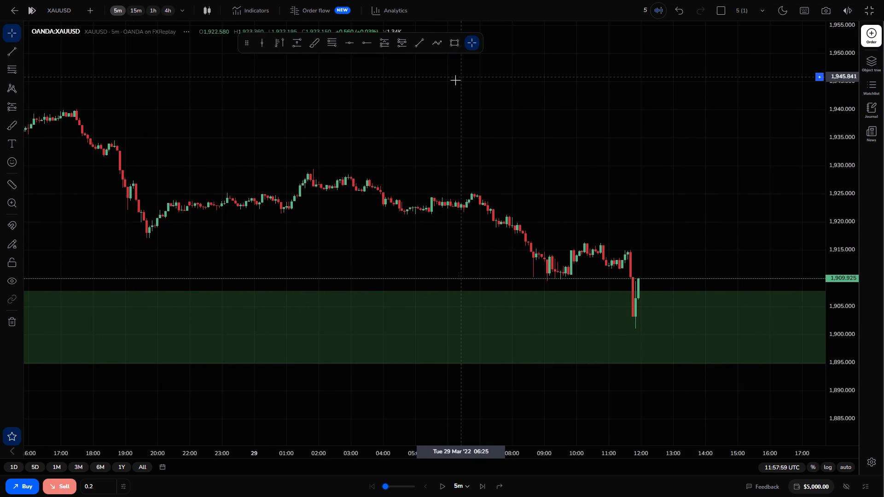
Switch the chart to 15m and advance the replay in 5m steps to 12:24:59.
click(128, 5)
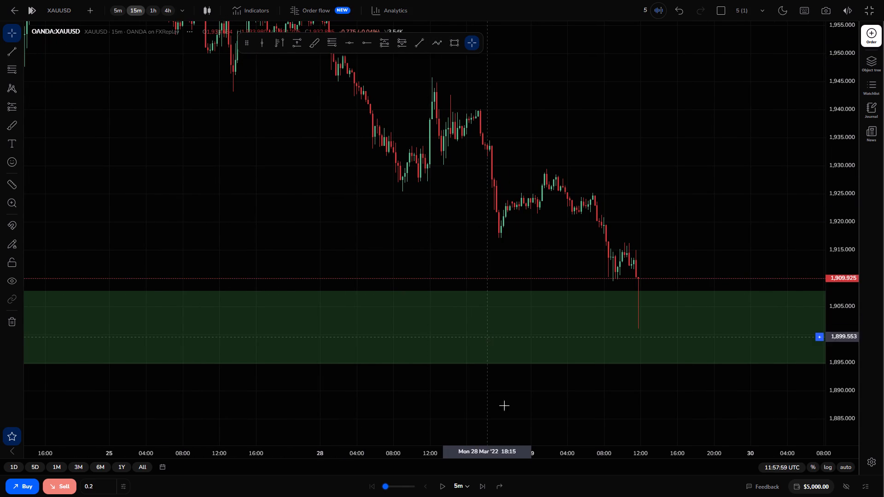
click(481, 486)
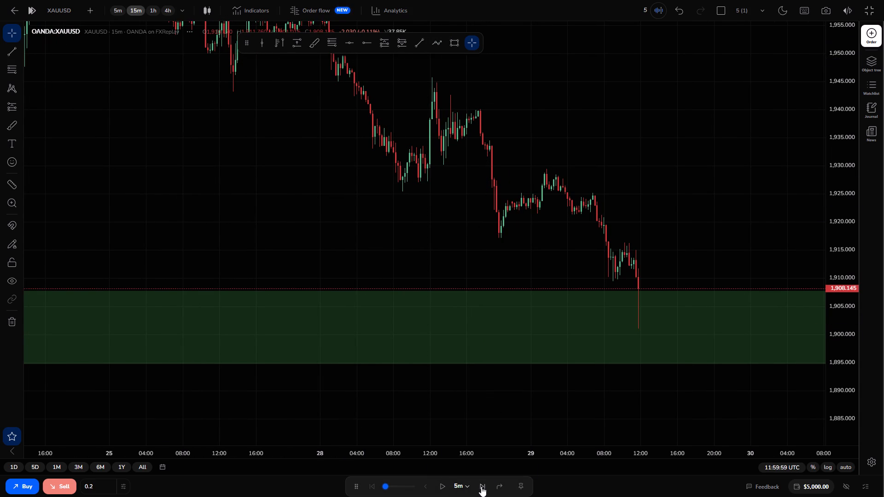
click(481, 486)
click(481, 486)
click(481, 486)
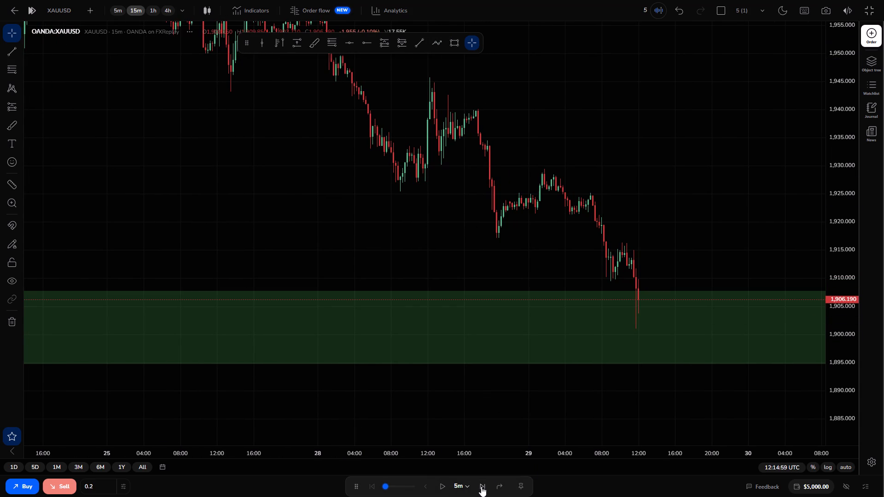
click(481, 486)
click(481, 486)
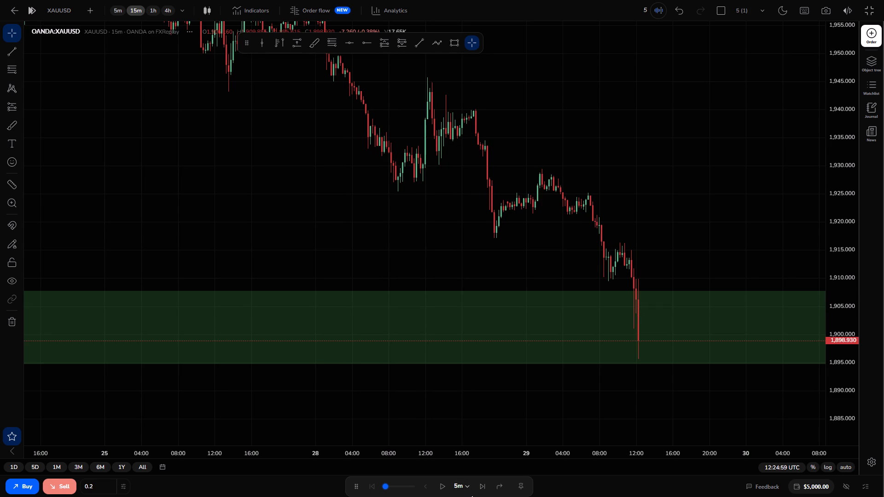
Set the replay step interval to 15m.
click(465, 489)
scroll(445, 438, down, 2)
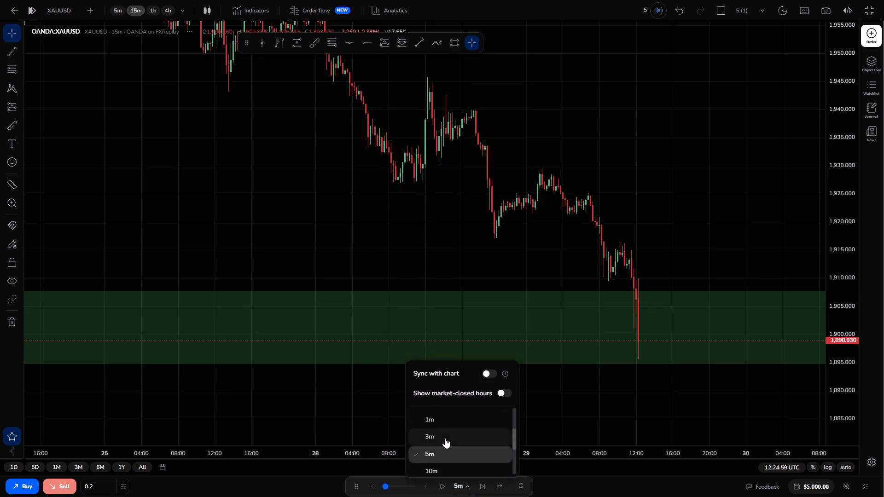
scroll(441, 467, down, 1)
click(441, 466)
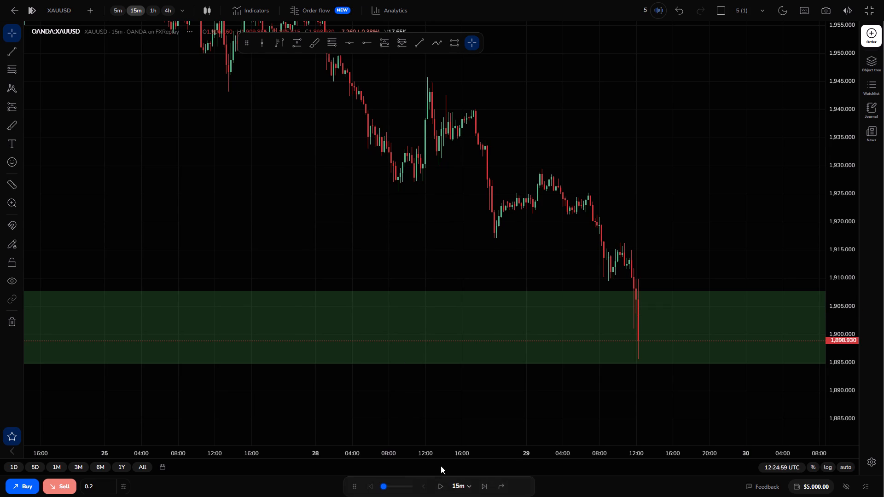
Switch the chart to 1h and advance the replay in 15m steps to 12:59:59.
click(151, 9)
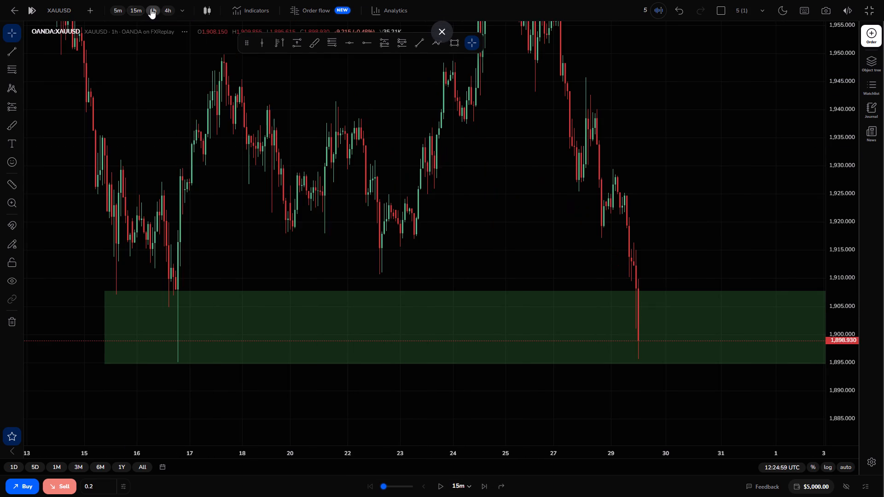
drag(504, 412, 535, 334)
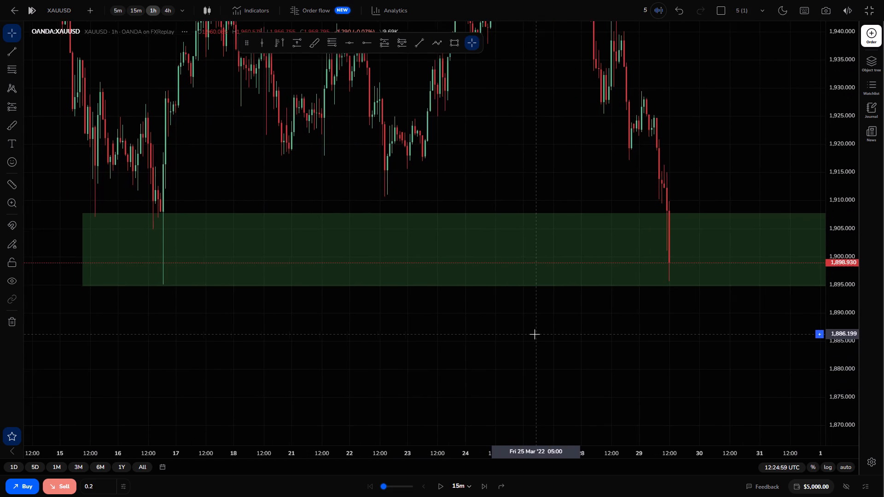
drag(839, 266, 839, 277)
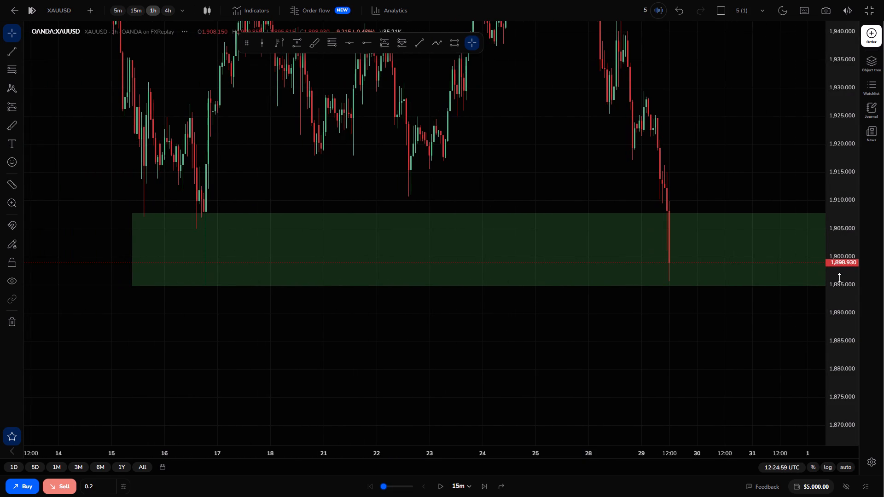
drag(839, 277, 834, 377)
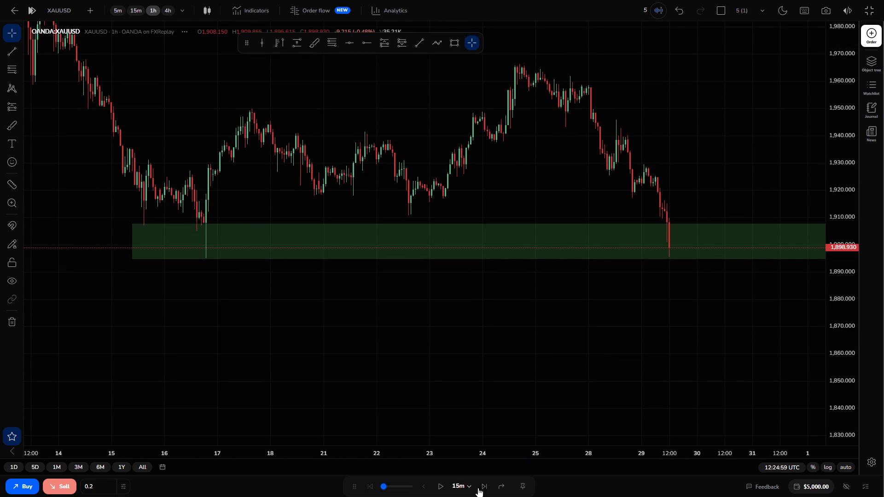
drag(483, 493, 483, 487)
click(483, 487)
click(483, 487)
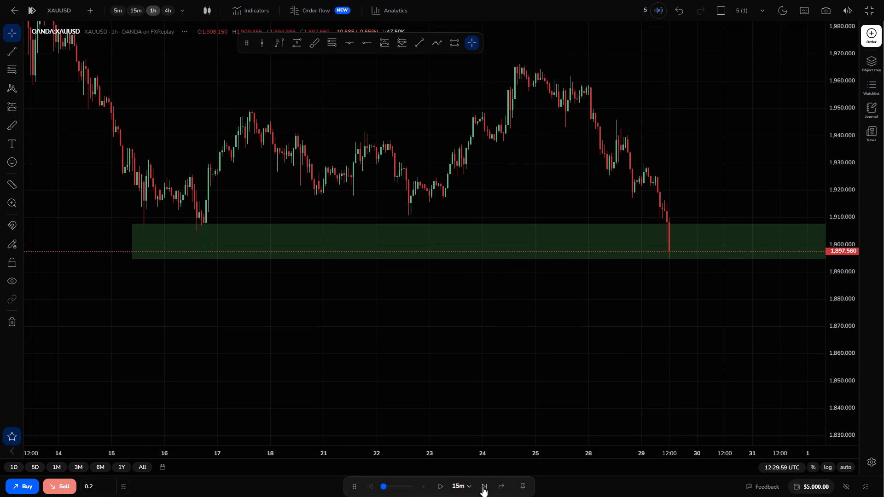
click(483, 487)
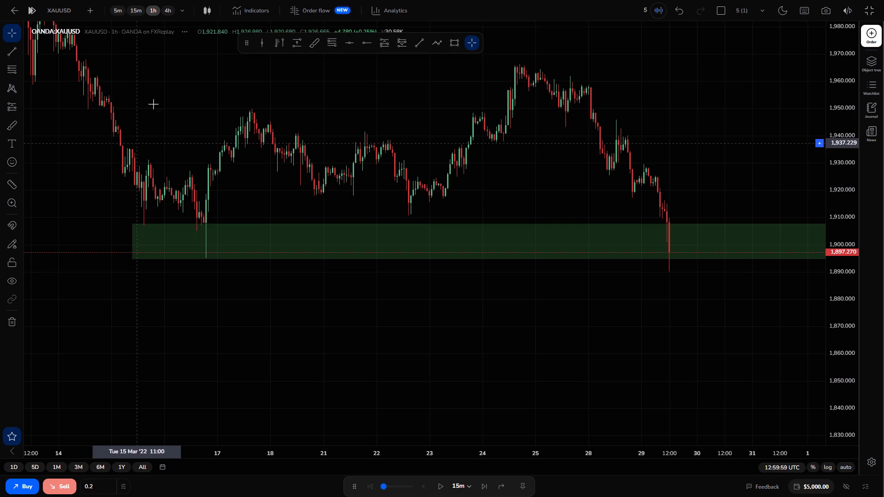
Return the chart to 15m and advance the replay candle by candle to 15:14:59.
click(134, 9)
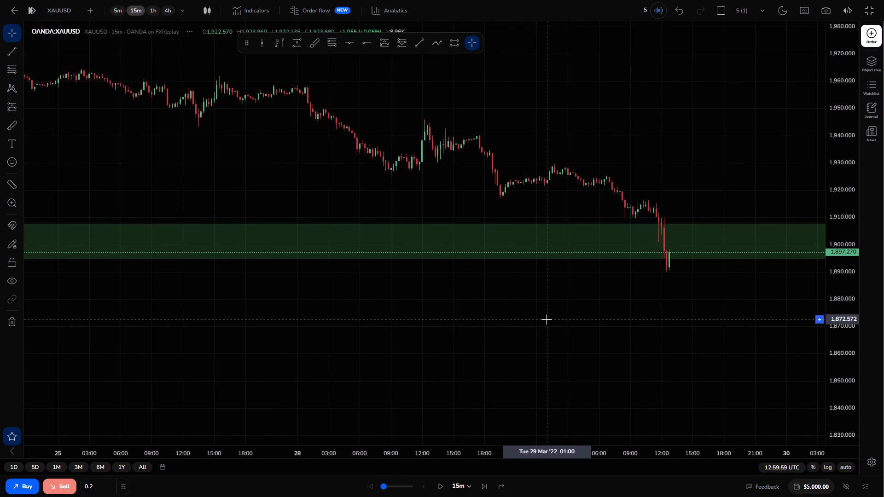
click(482, 484)
click(482, 484)
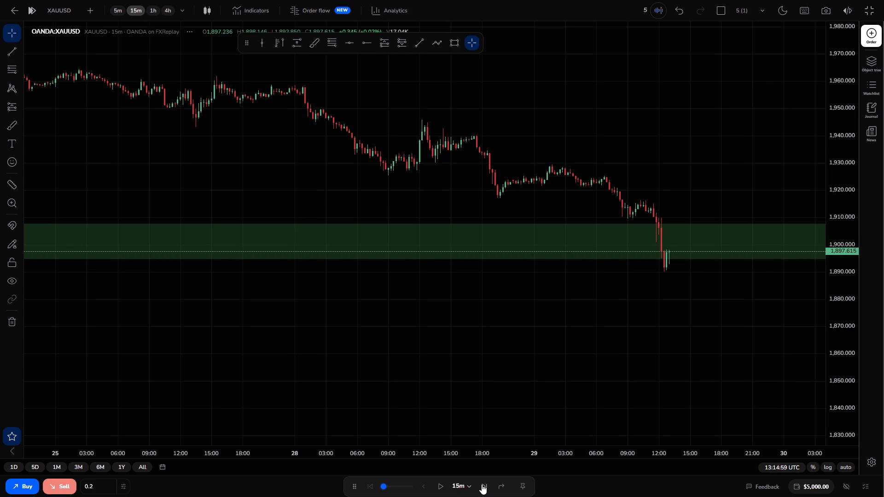
click(482, 484)
click(482, 484)
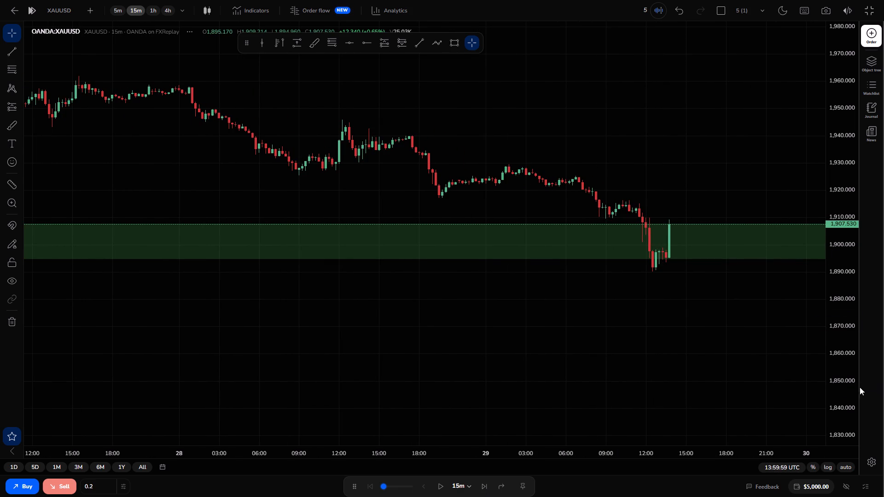
drag(855, 386, 831, 262)
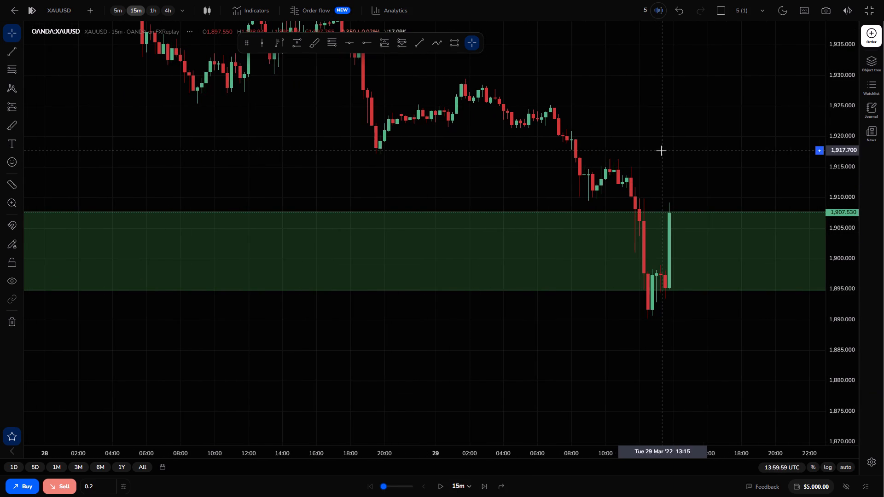
drag(685, 171, 695, 200)
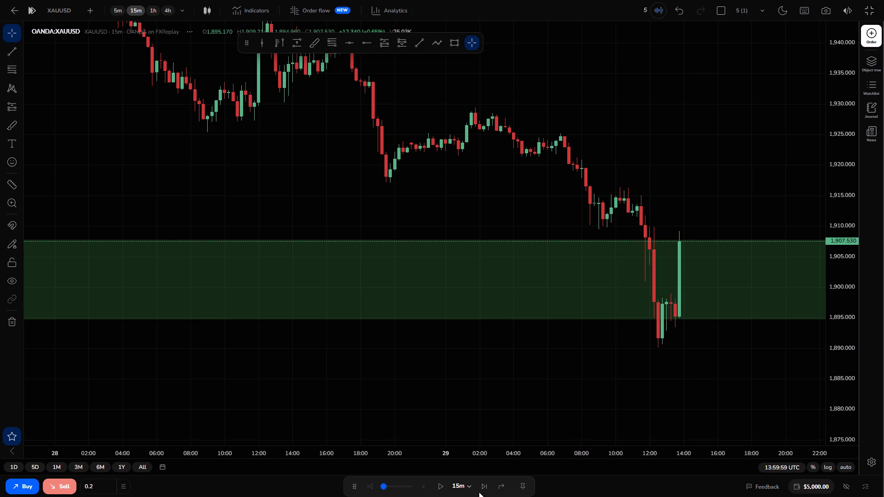
click(485, 491)
click(485, 491)
double_click(485, 491)
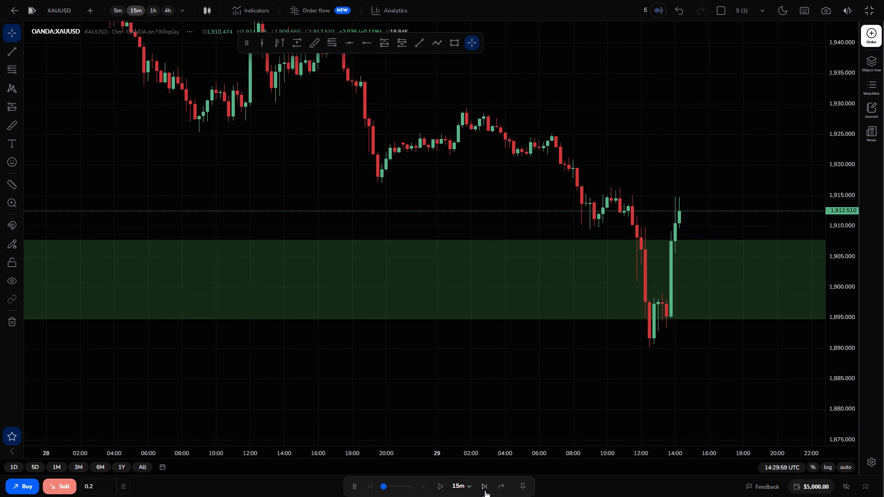
click(485, 491)
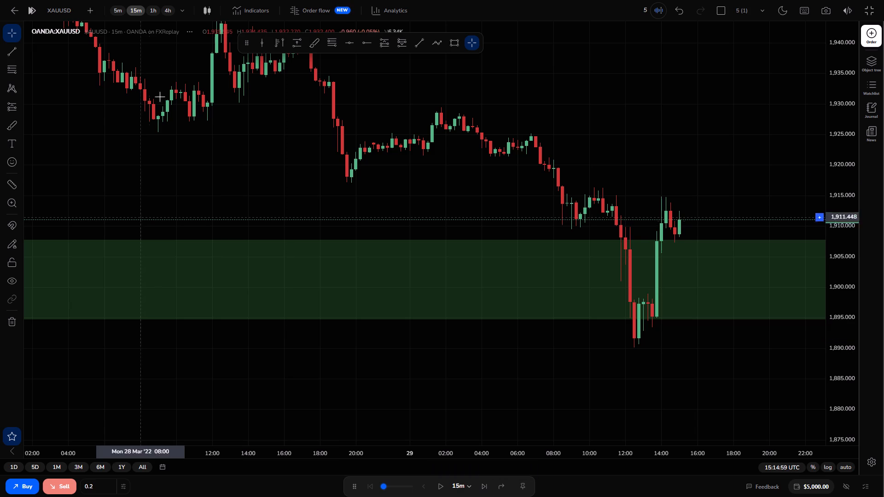
Check the support zone on the 1h and 4h charts and open a 0.2 market buy on XAUUSD.
click(156, 6)
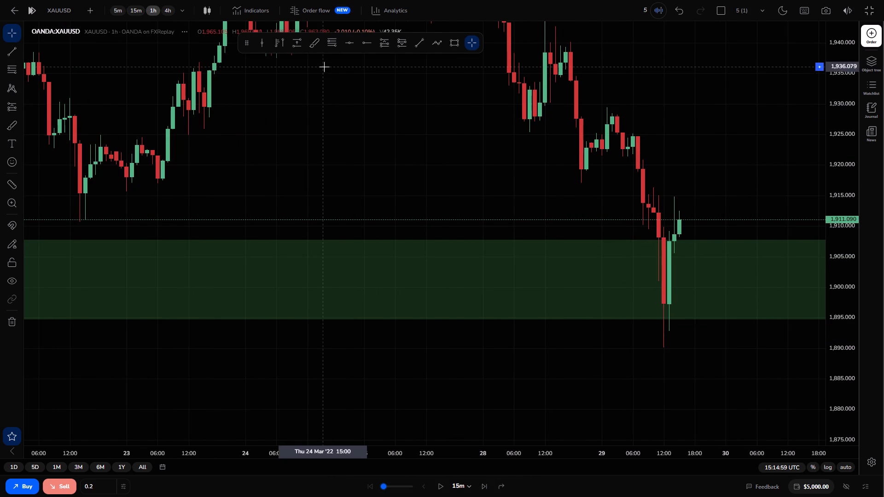
click(164, 8)
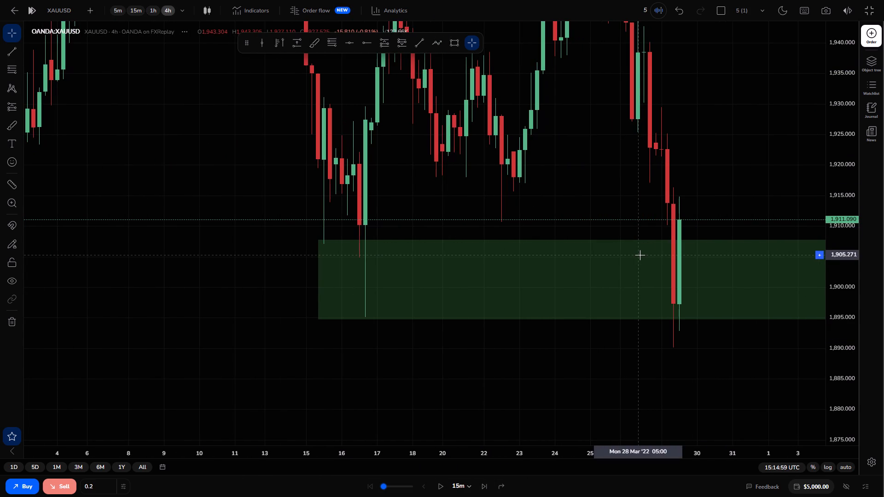
drag(831, 225, 874, 381)
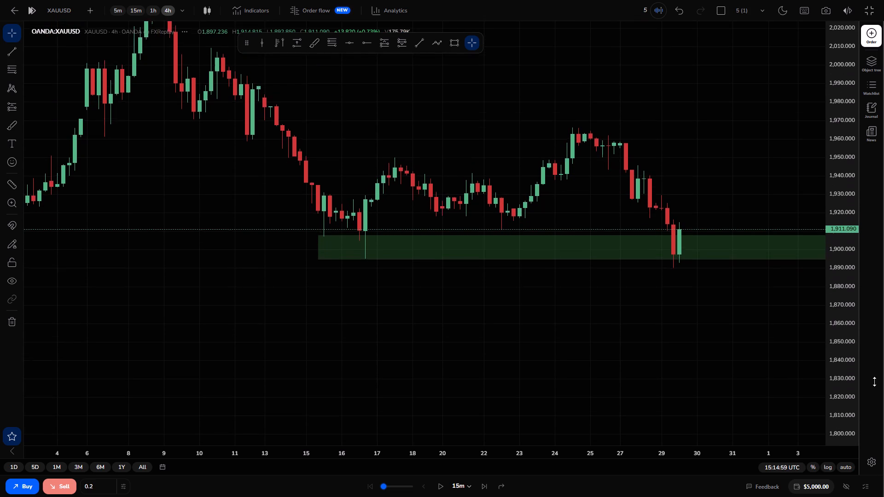
drag(874, 381, 883, 345)
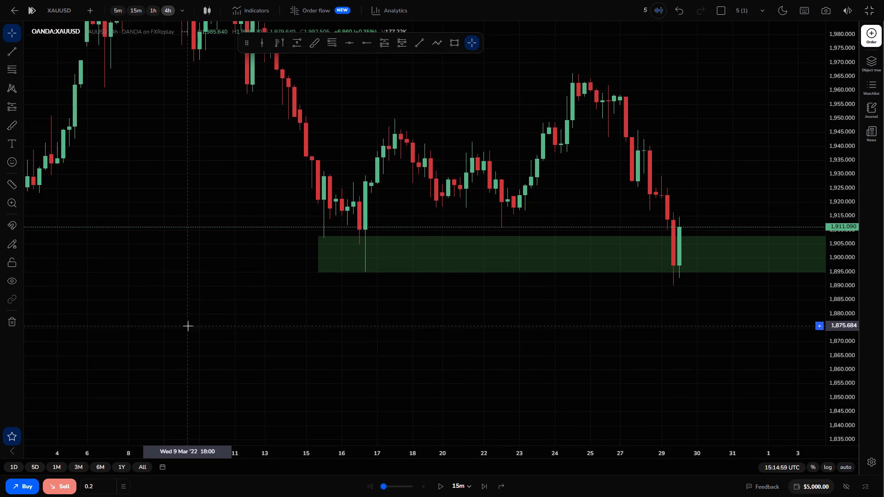
click(30, 484)
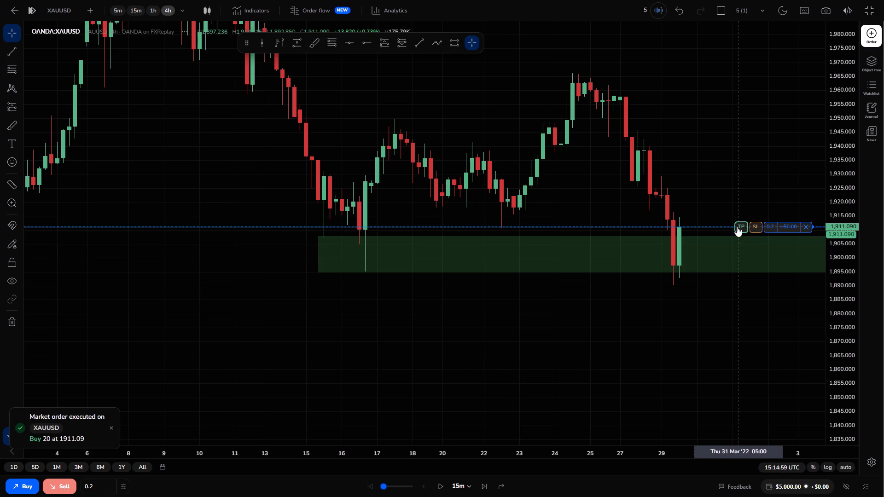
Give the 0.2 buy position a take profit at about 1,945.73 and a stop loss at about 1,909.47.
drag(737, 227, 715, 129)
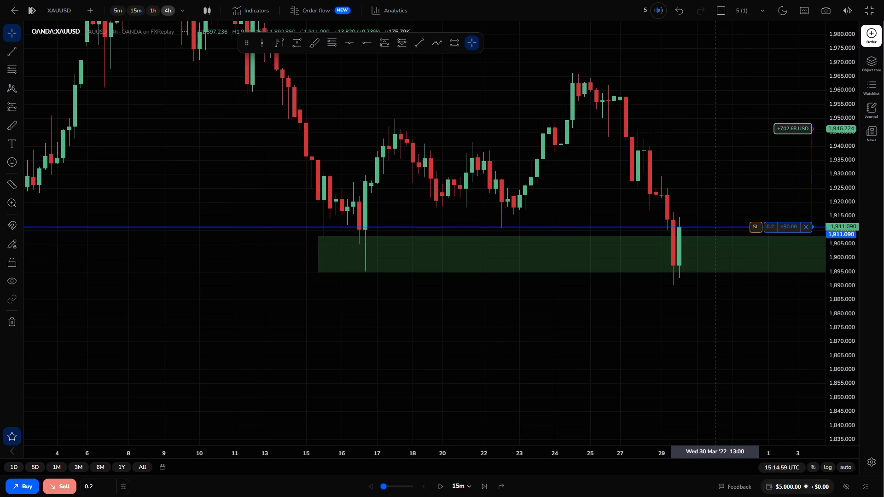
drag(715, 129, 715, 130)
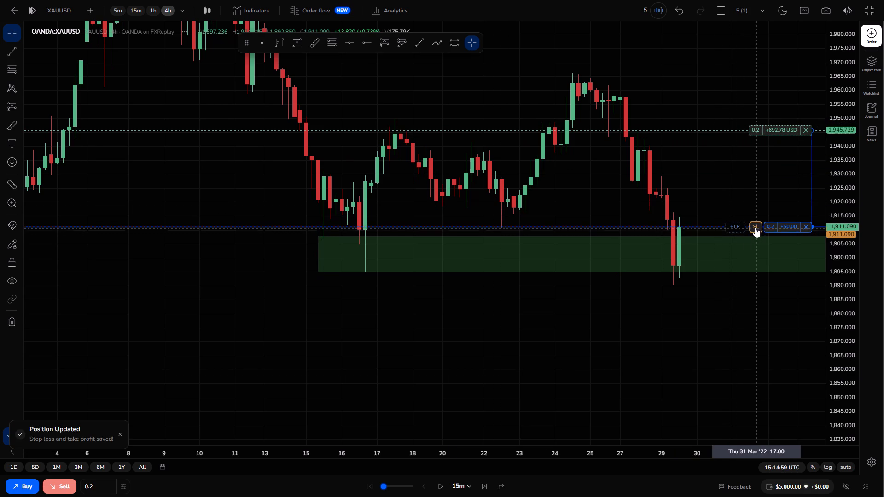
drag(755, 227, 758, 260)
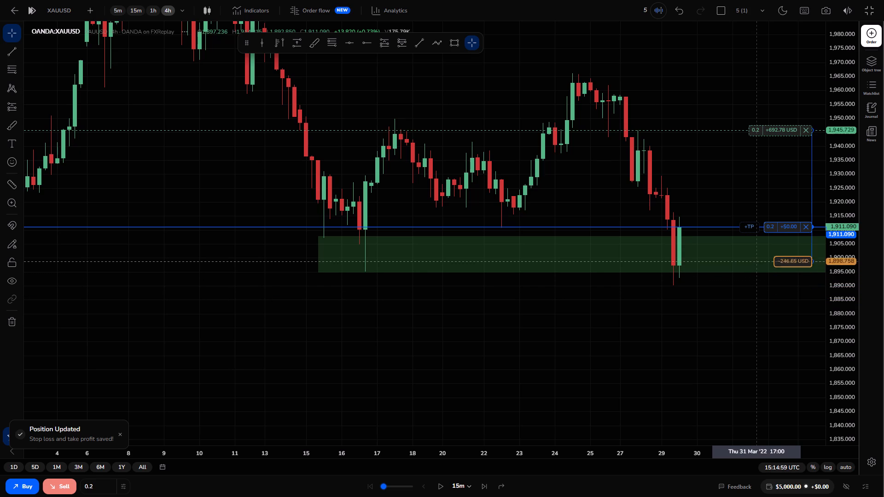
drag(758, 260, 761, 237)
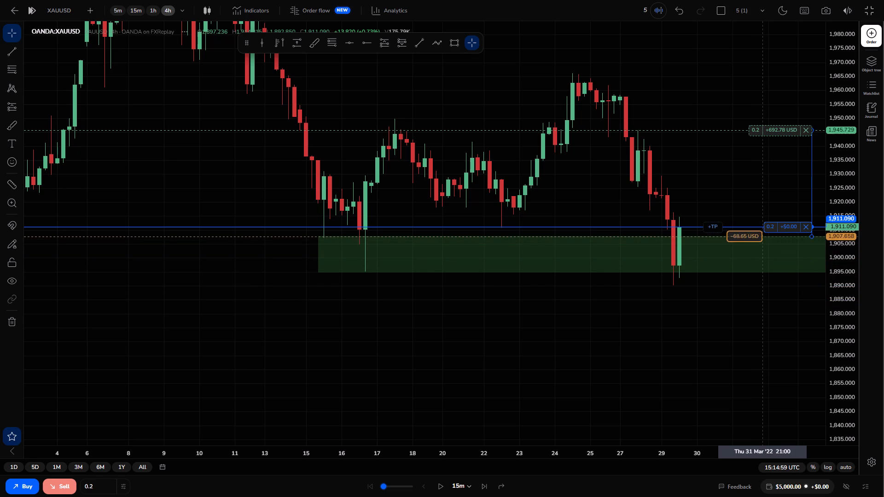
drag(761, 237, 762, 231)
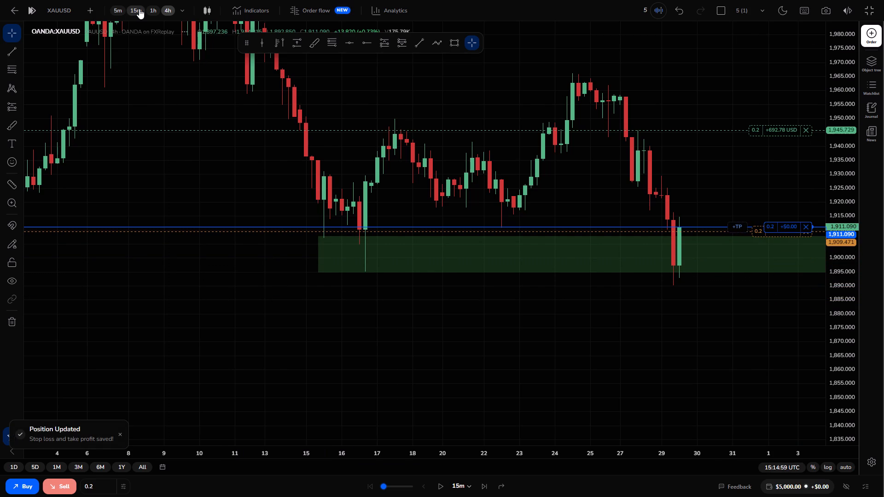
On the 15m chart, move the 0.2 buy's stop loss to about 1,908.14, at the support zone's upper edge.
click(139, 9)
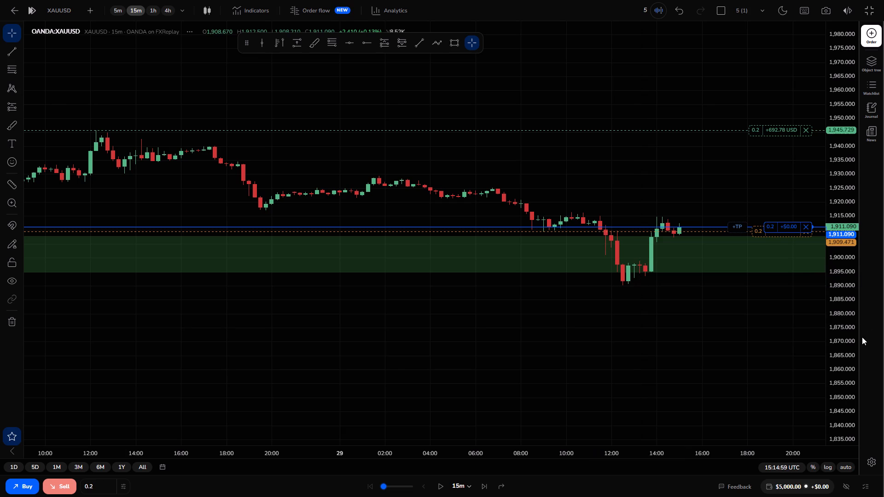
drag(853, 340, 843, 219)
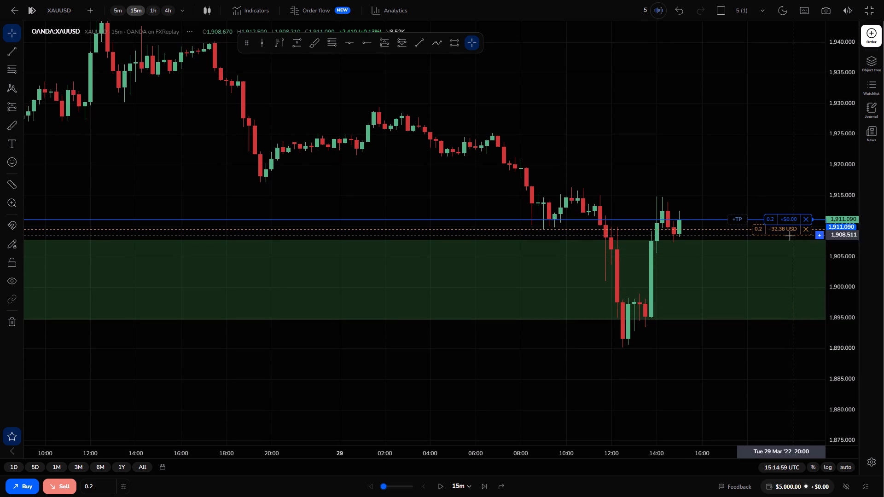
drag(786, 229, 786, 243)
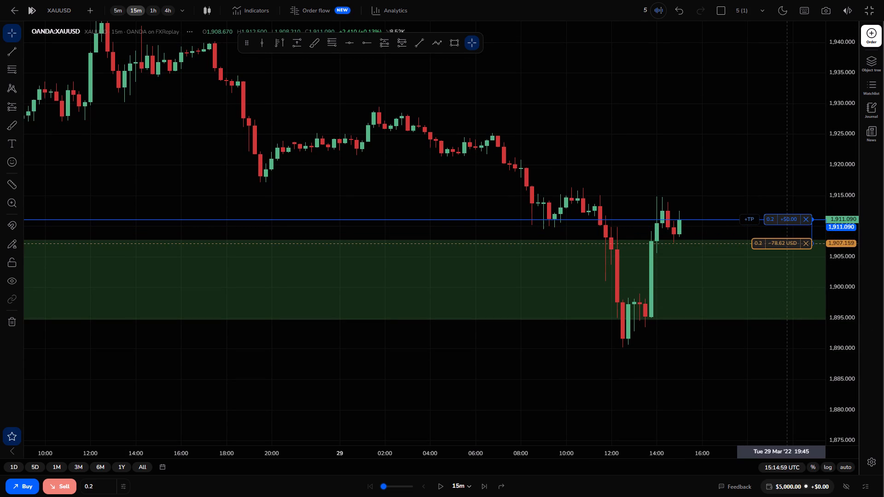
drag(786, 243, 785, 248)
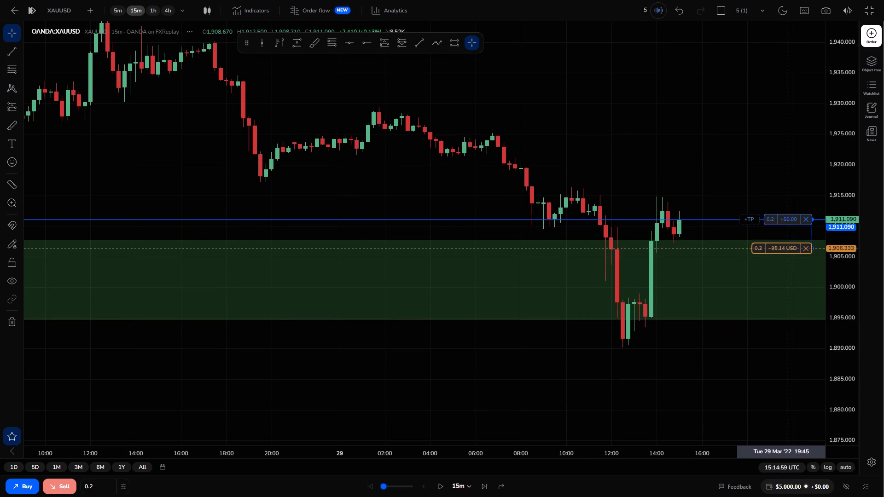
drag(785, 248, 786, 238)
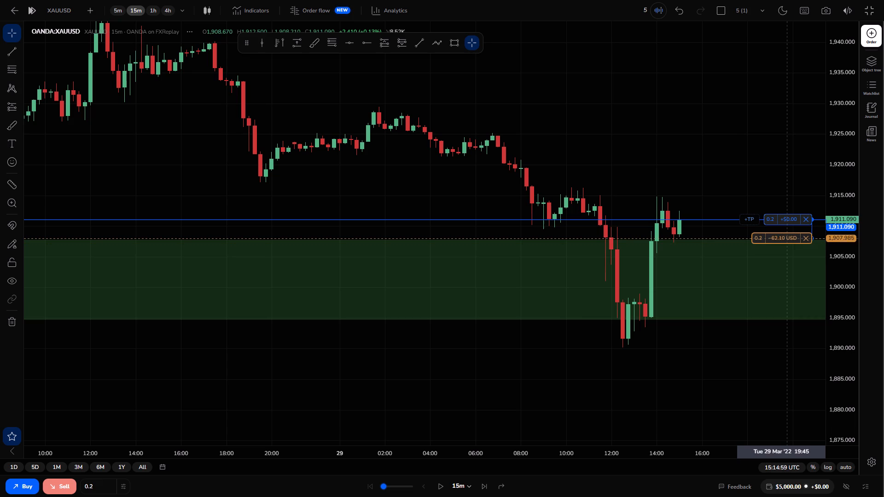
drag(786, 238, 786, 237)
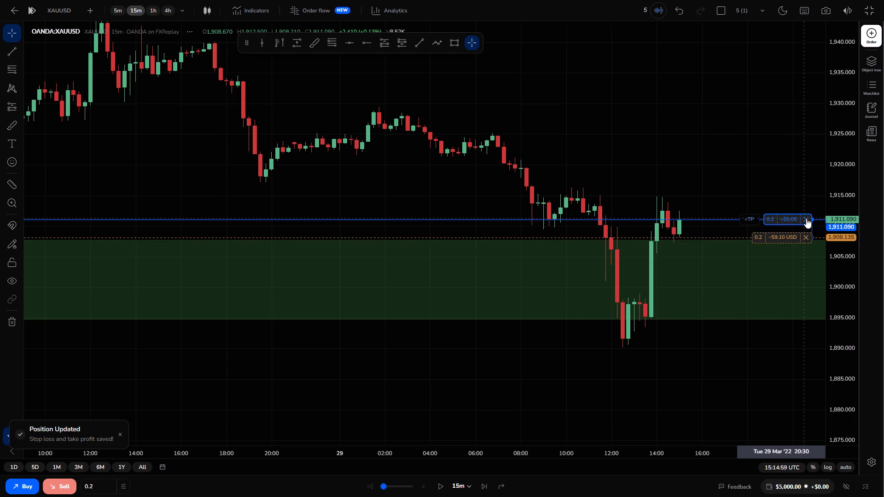
Close the open 0.2 XAUUSD buy position.
click(806, 218)
click(805, 433)
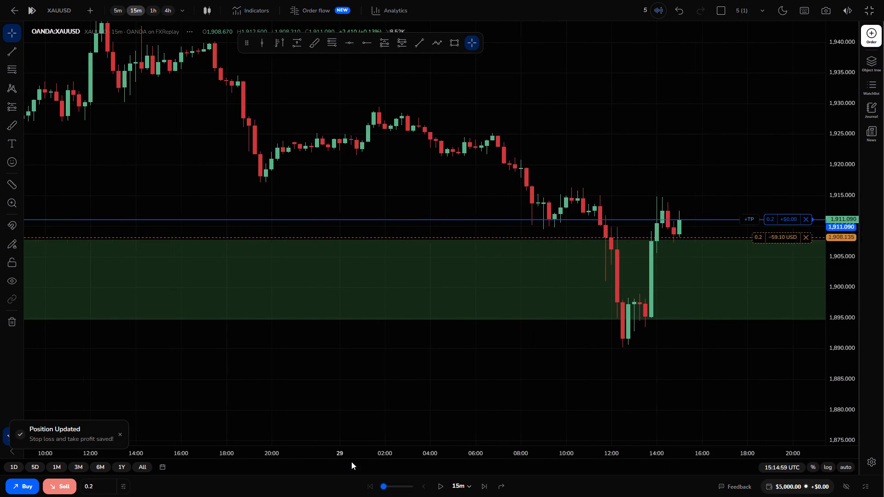
Set the order size to 0.02 and open a market buy on XAUUSD.
click(99, 487)
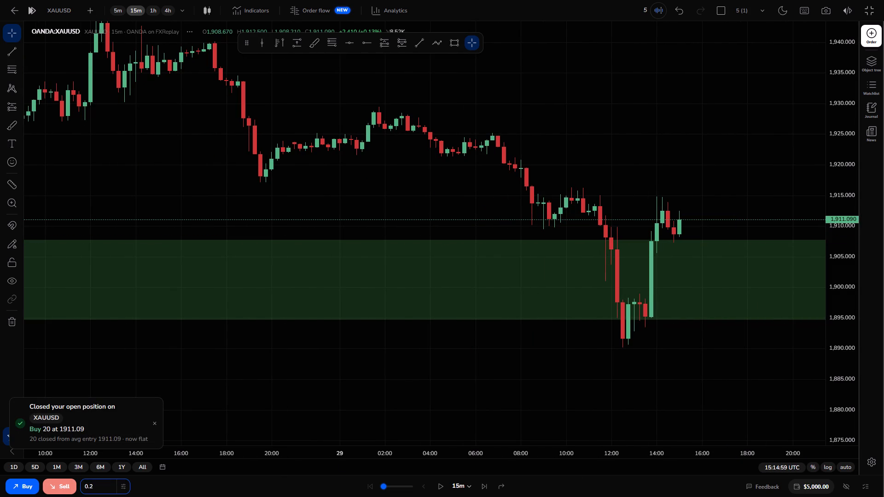
key(BackSpace)
key(0)
key(2)
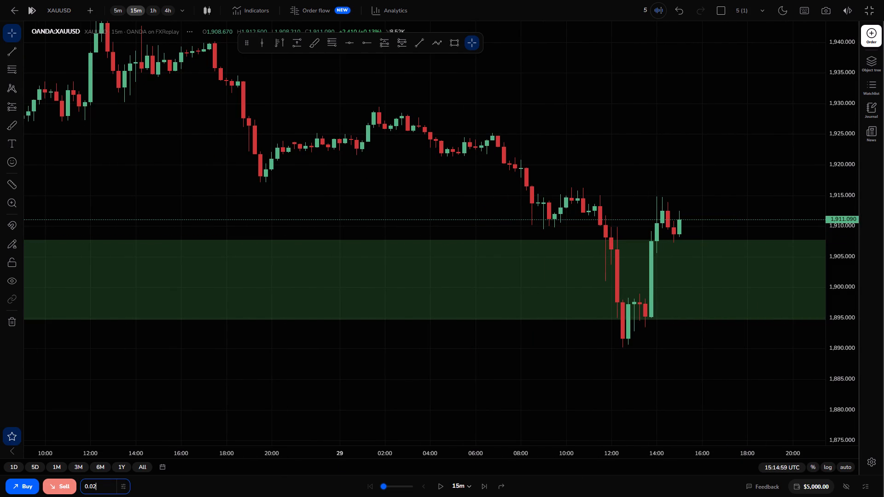
click(22, 482)
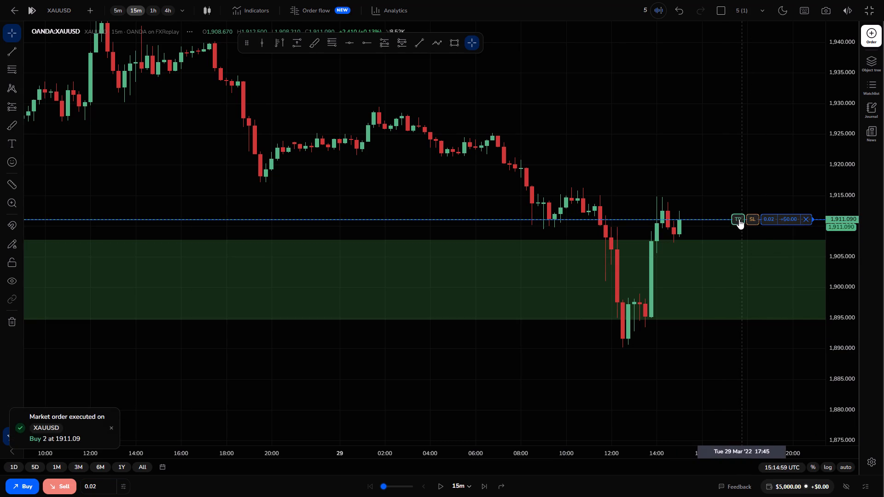
Give the 0.02 buy a take profit at about 1,929.46 and a stop loss at about 1,906.48 inside the support zone.
drag(739, 219, 723, 106)
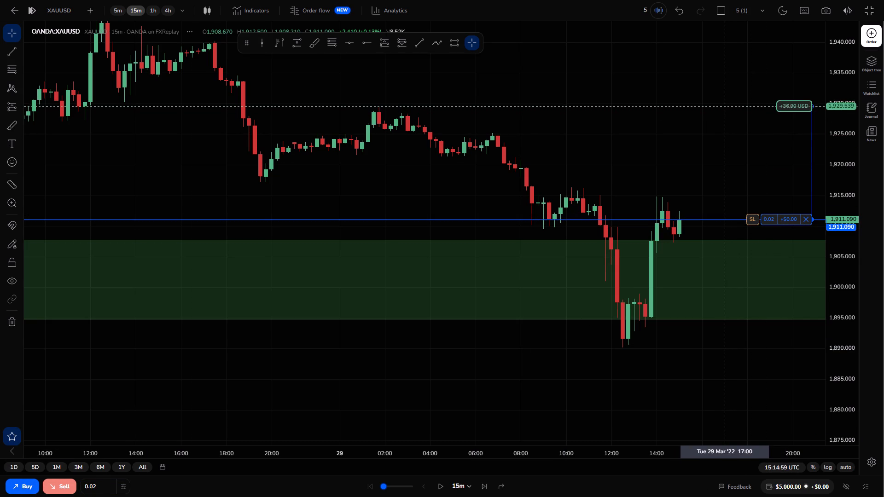
drag(723, 106, 723, 107)
drag(753, 223, 753, 250)
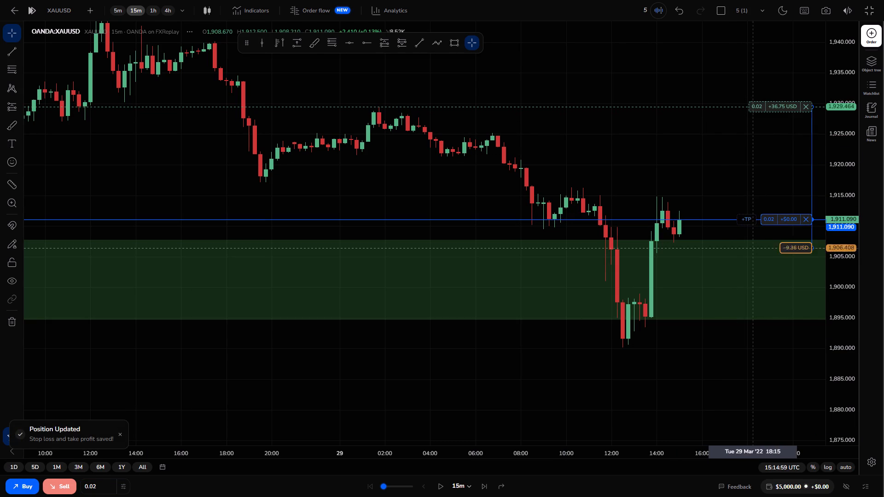
drag(753, 250, 752, 248)
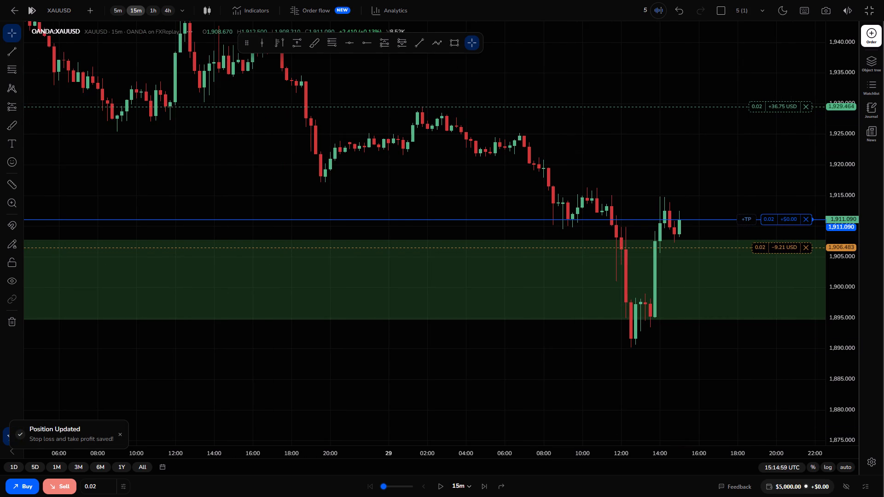
Detach the replay controls and place them floating over the upper part of the chart.
drag(350, 491, 238, 226)
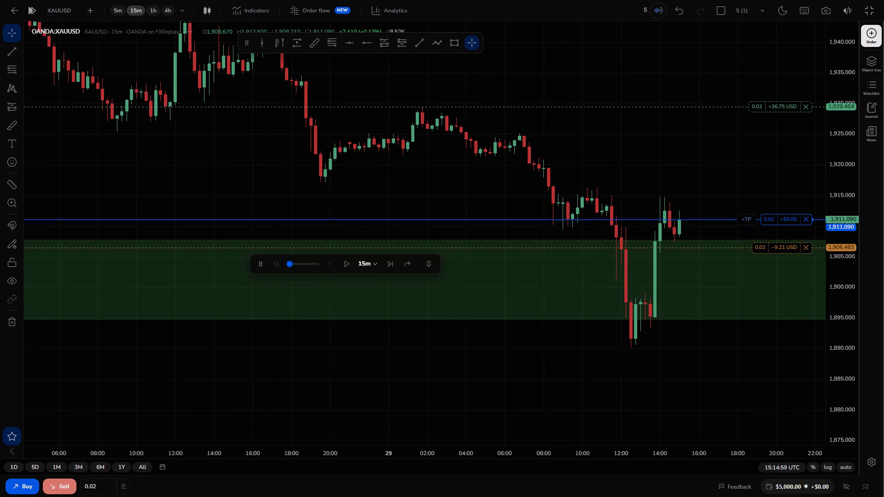
drag(238, 226, 131, 144)
Switch the chart to 5m, set the replay speed to 16x per sec, and advance in 15m steps to 15:59:59.
click(114, 5)
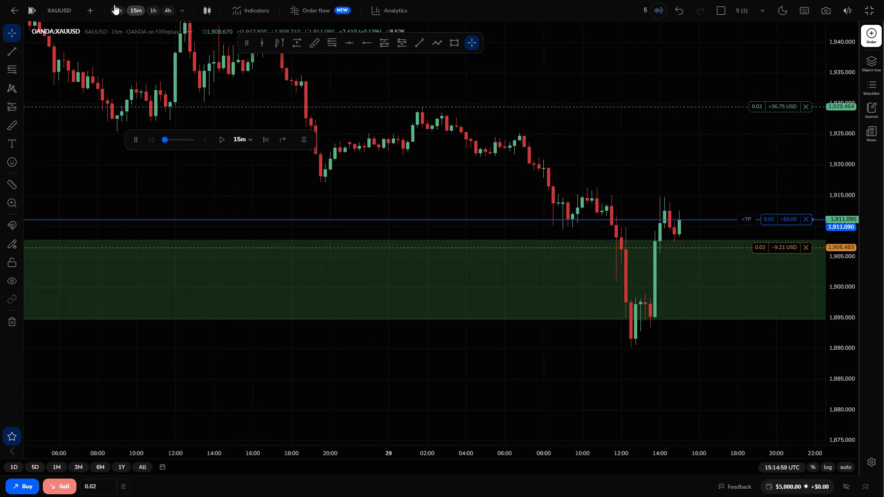
click(266, 144)
drag(179, 139, 244, 145)
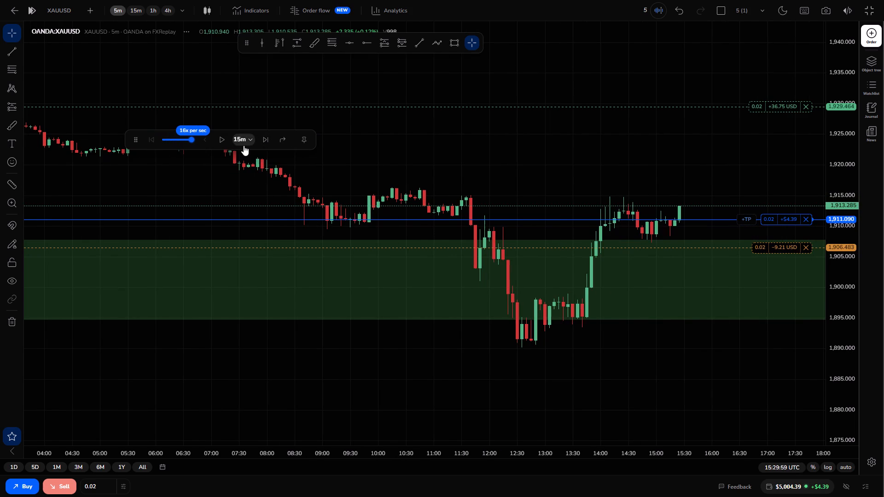
click(262, 137)
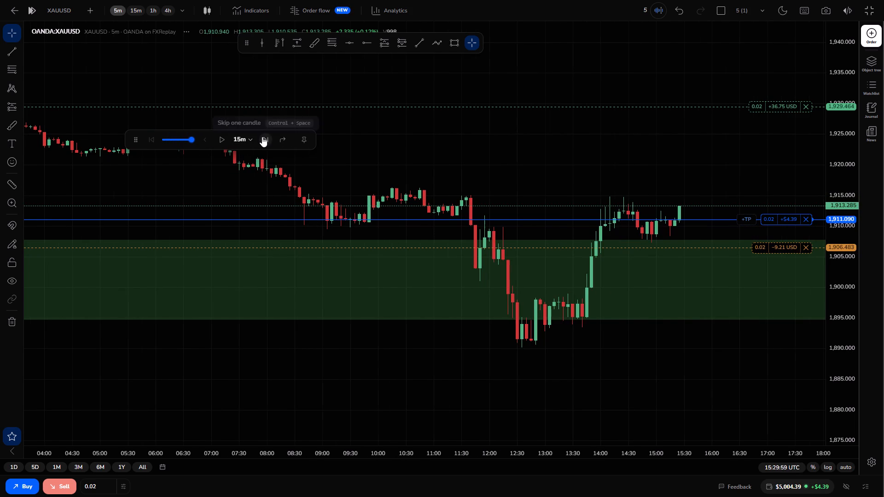
click(262, 137)
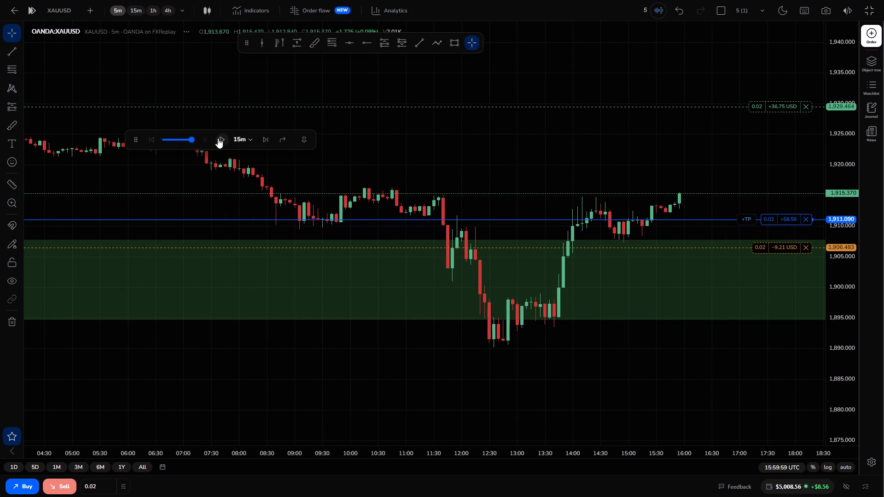
Set the replay step interval to 5m and run the replay to 18:44:59.
click(249, 141)
scroll(216, 255, down, 1)
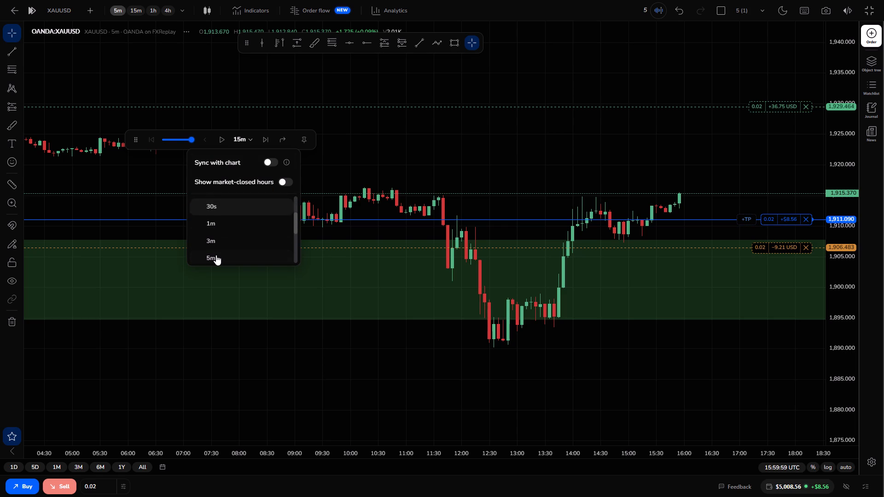
click(217, 257)
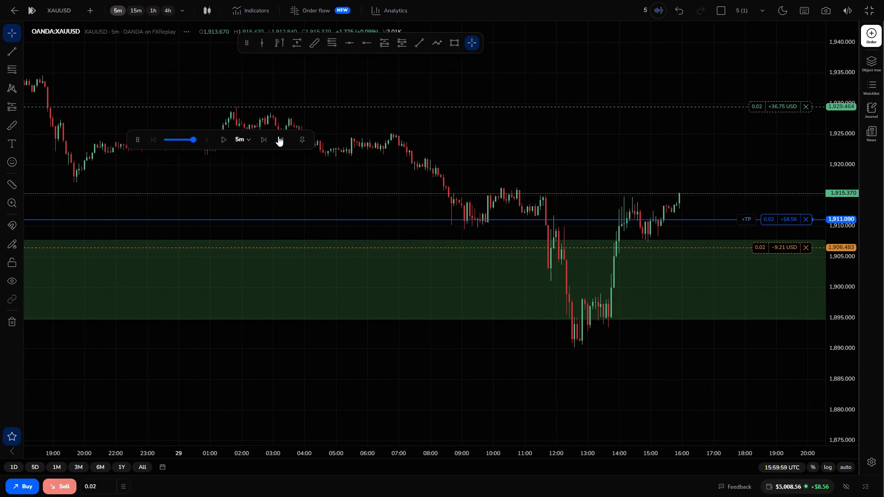
click(260, 138)
double_click(260, 138)
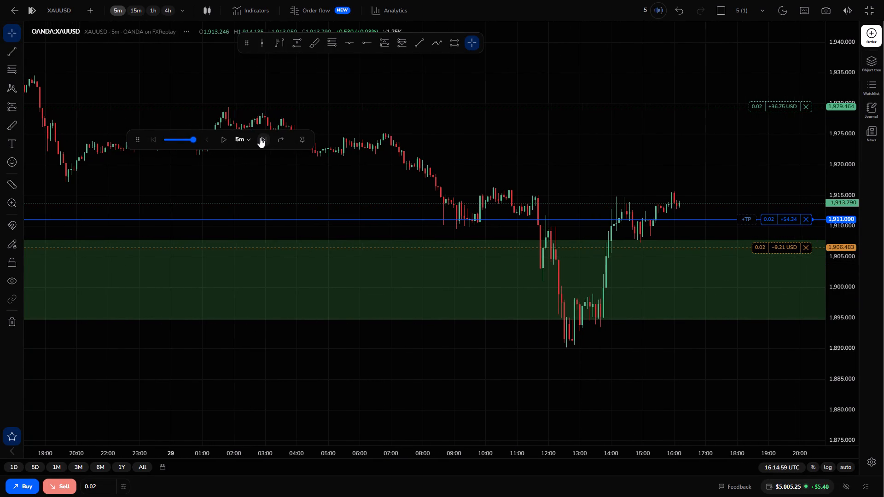
click(227, 137)
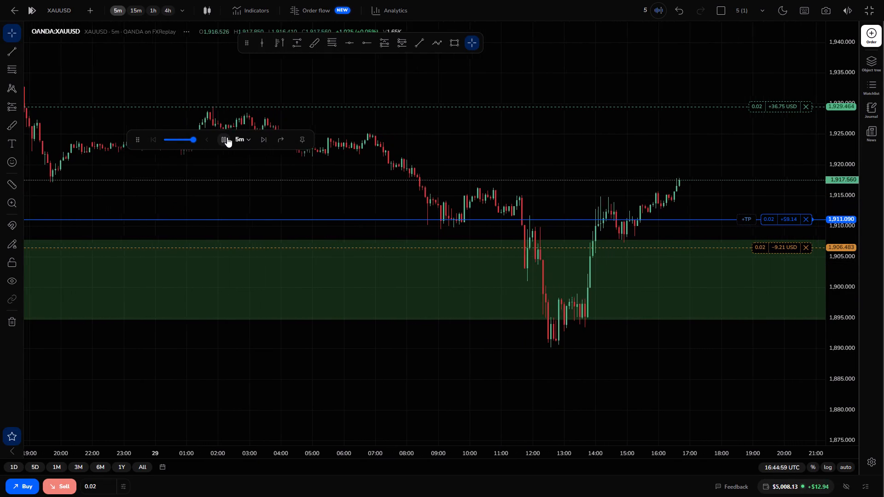
click(227, 137)
click(227, 137)
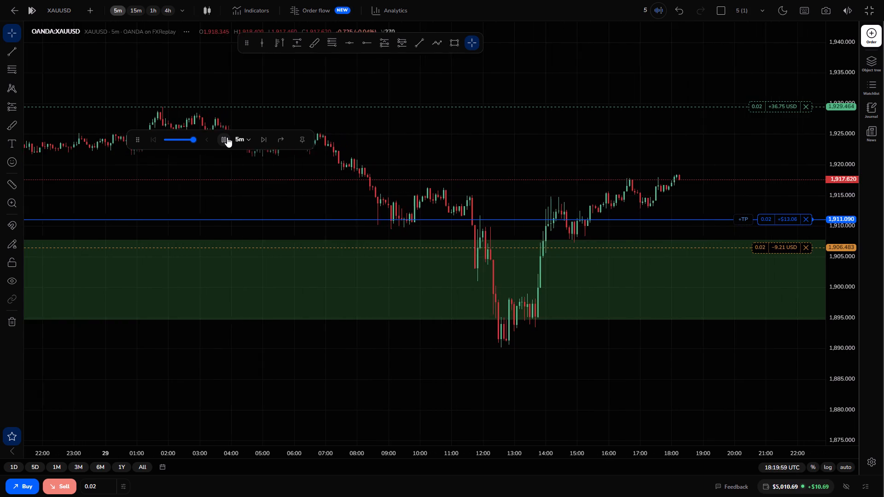
click(227, 137)
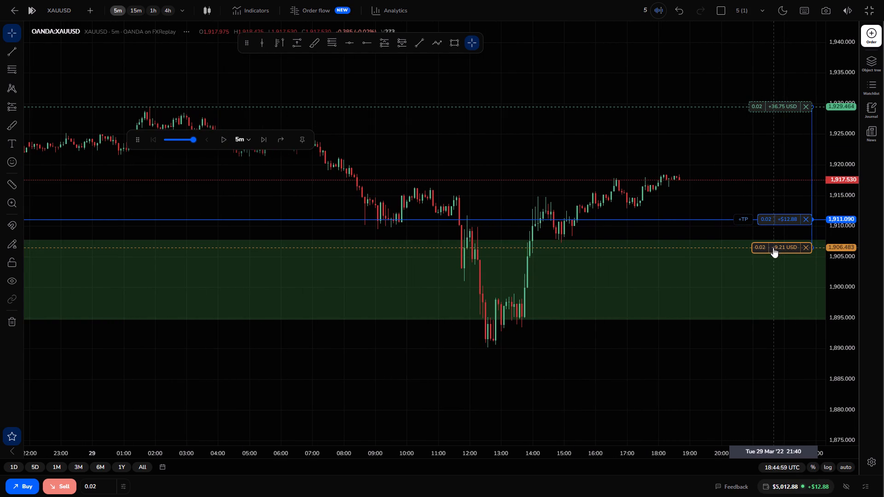
Raise the 0.02 buy's stop loss above entry to about 1,913.39 and play the replay to 20:39:59.
drag(773, 248, 770, 205)
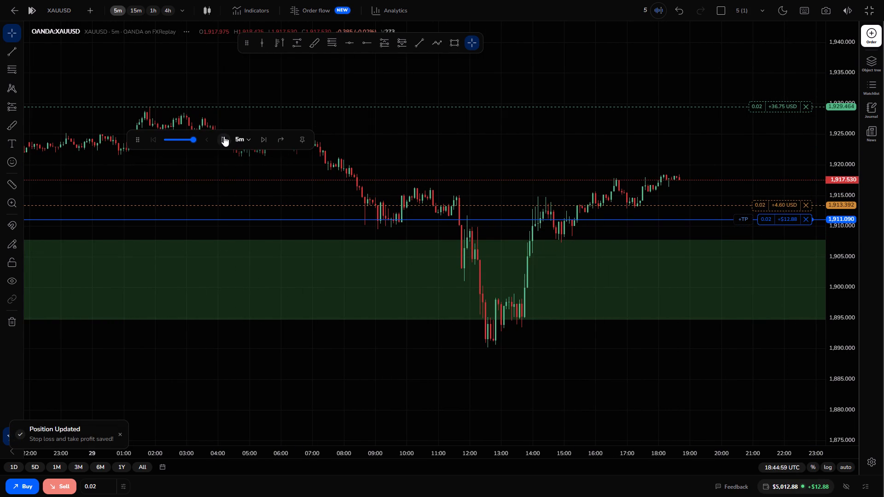
click(221, 138)
click(221, 138)
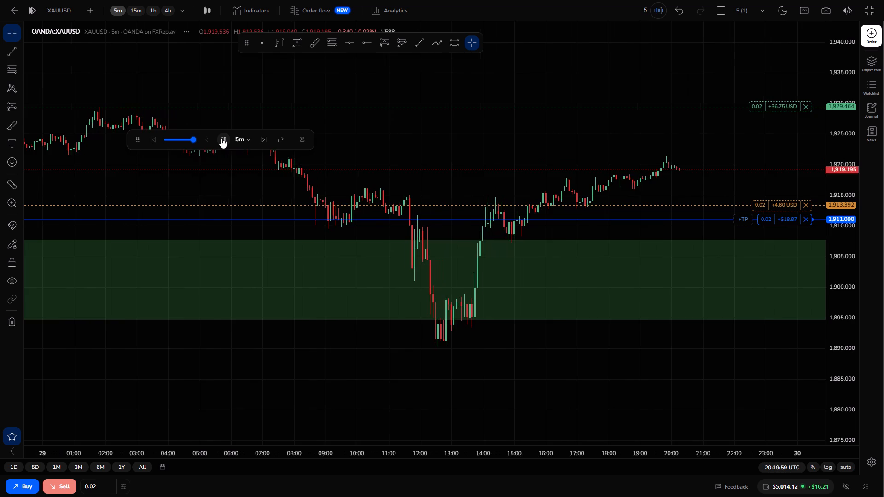
Raise the 0.02 buy's stop loss to about 1,915.57 and run the replay to 04:49:59.
drag(774, 207, 774, 189)
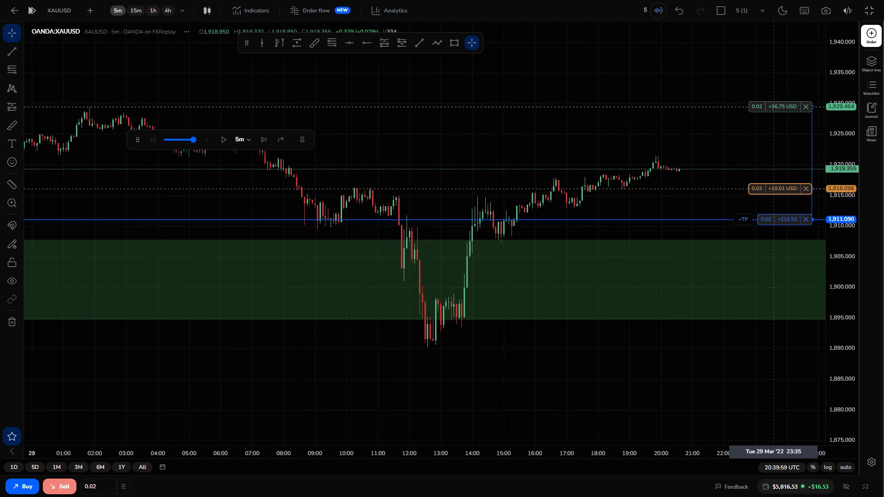
drag(774, 189, 775, 192)
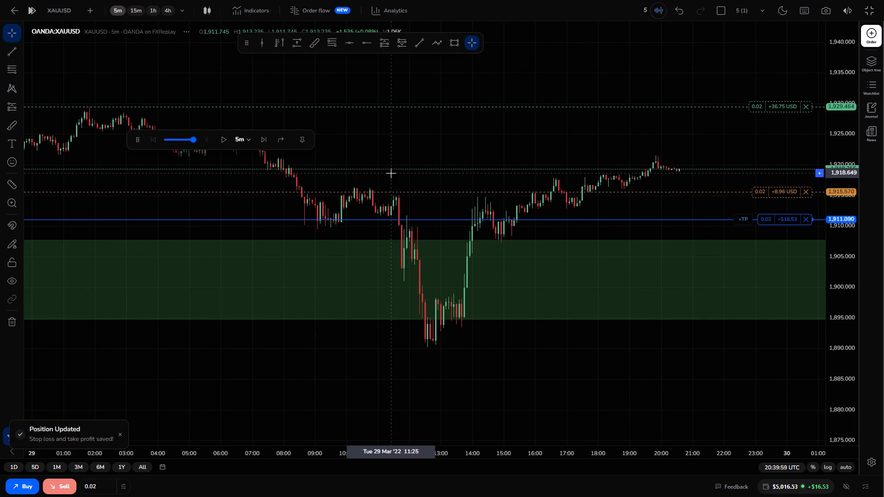
click(226, 144)
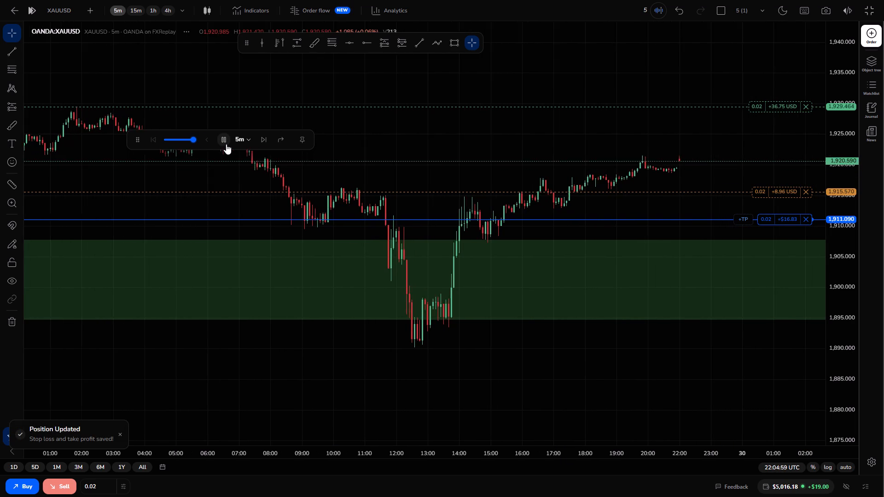
click(226, 144)
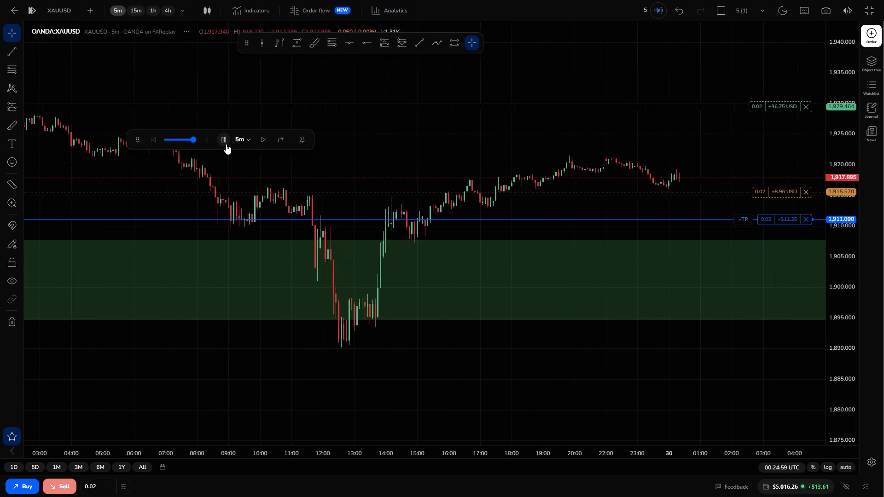
click(226, 144)
click(226, 144)
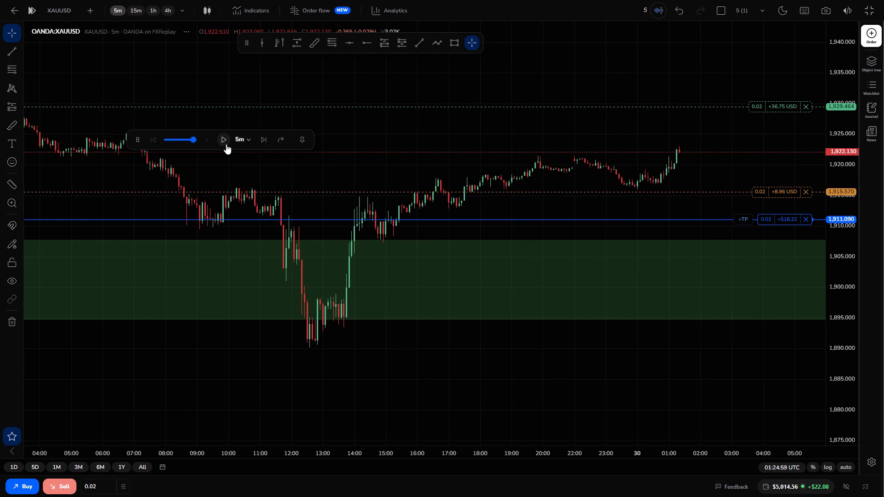
click(226, 144)
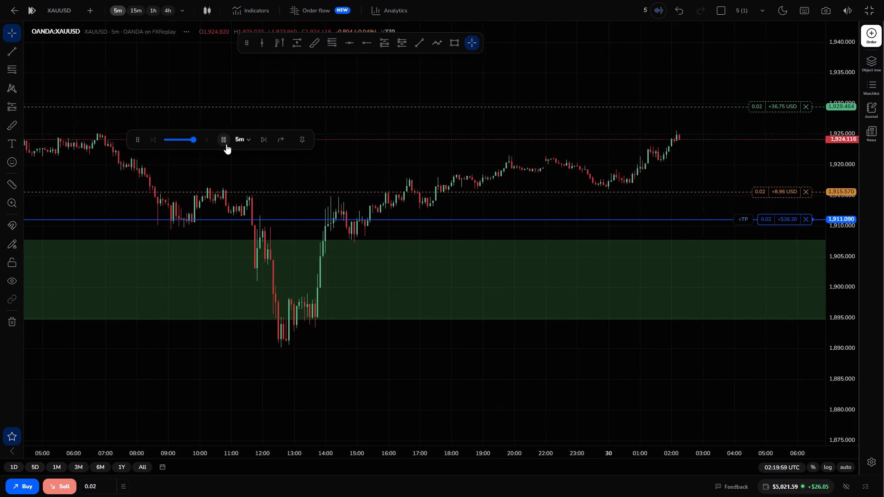
click(226, 144)
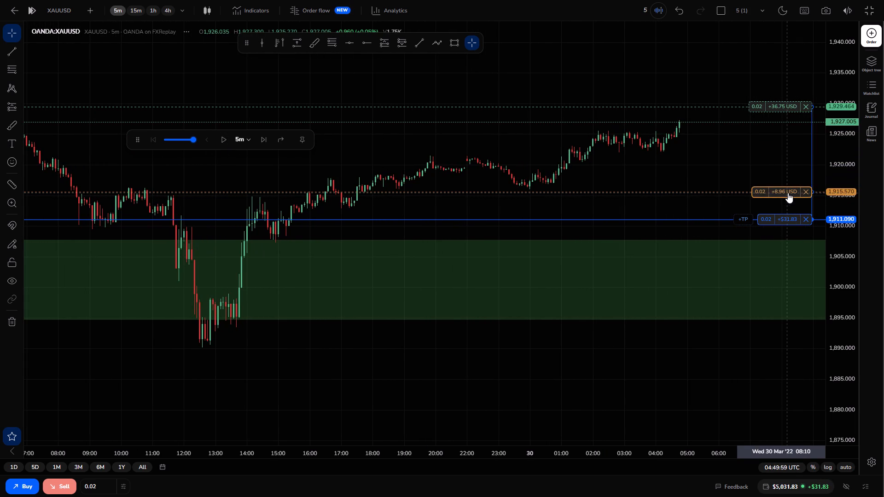
Raise the 0.02 buy's stop loss to about 1,921.88 and play the replay to 09:19:59.
drag(788, 193, 799, 153)
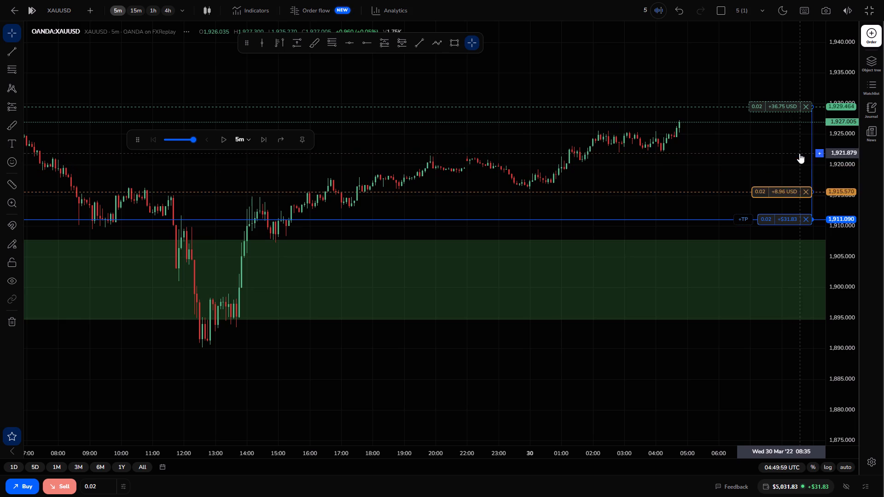
click(221, 140)
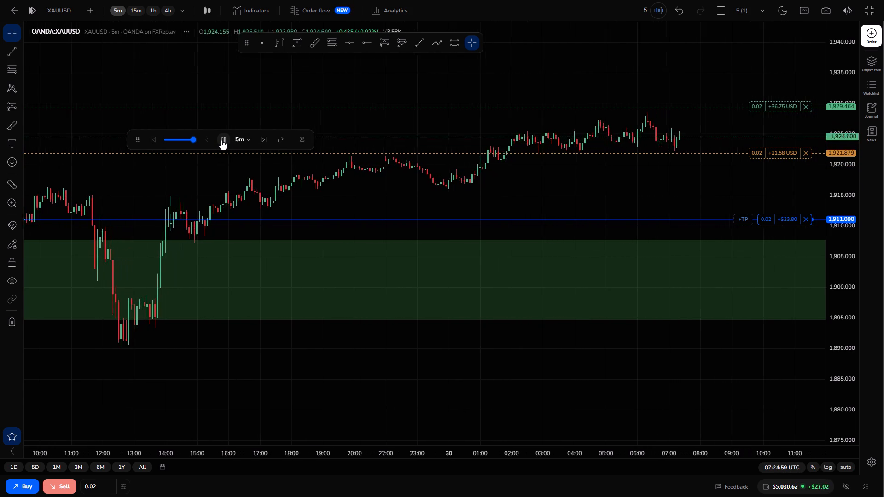
click(221, 140)
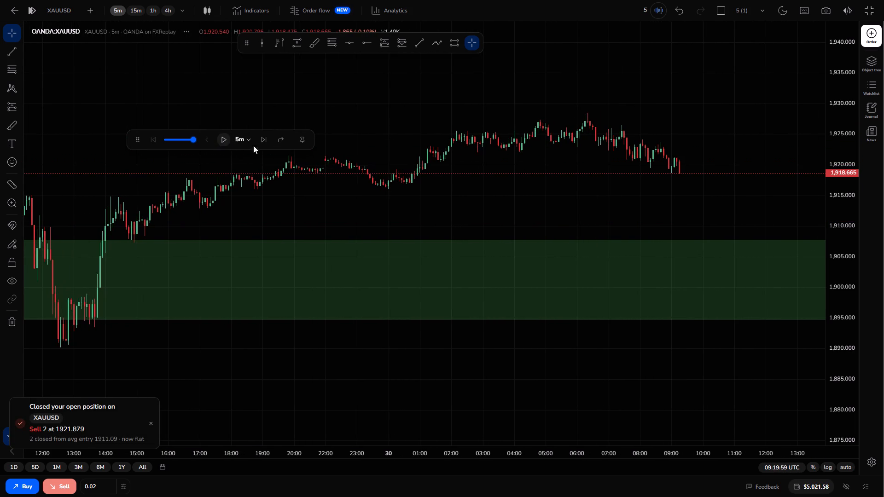
Switch the chart to 4h and advance the replay in 5m steps to 09:44:59.
click(164, 10)
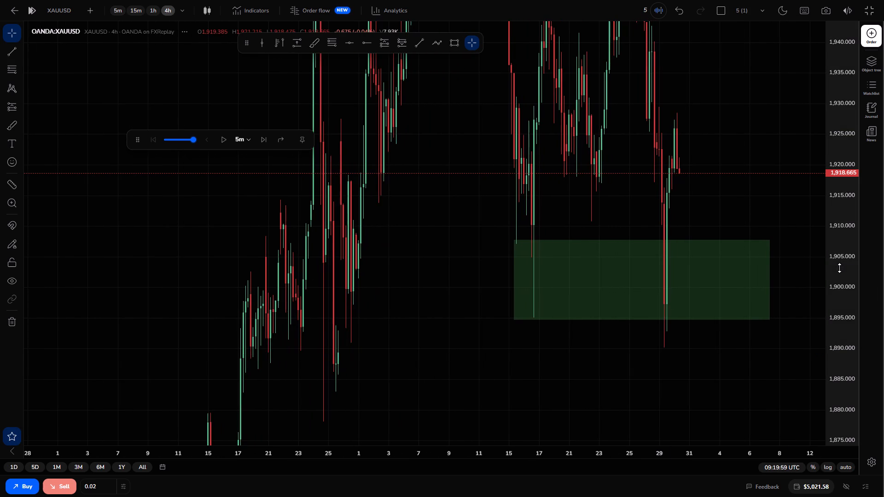
drag(839, 268, 809, 411)
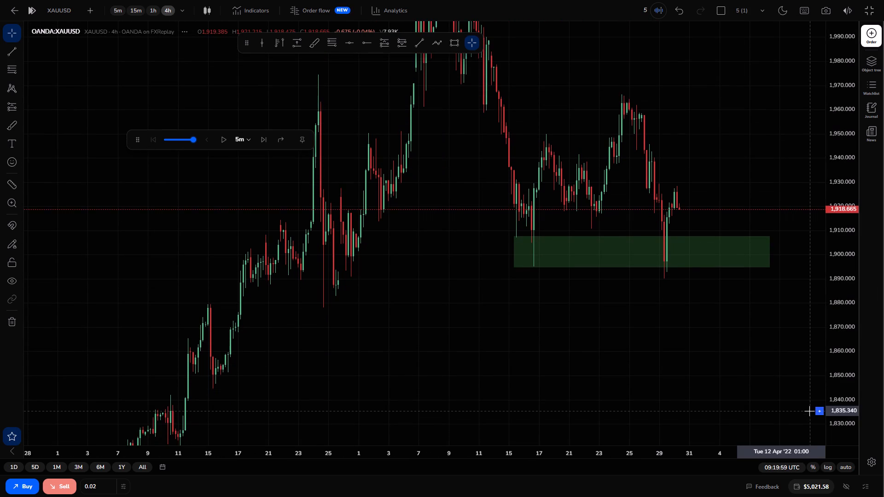
drag(675, 314, 712, 328)
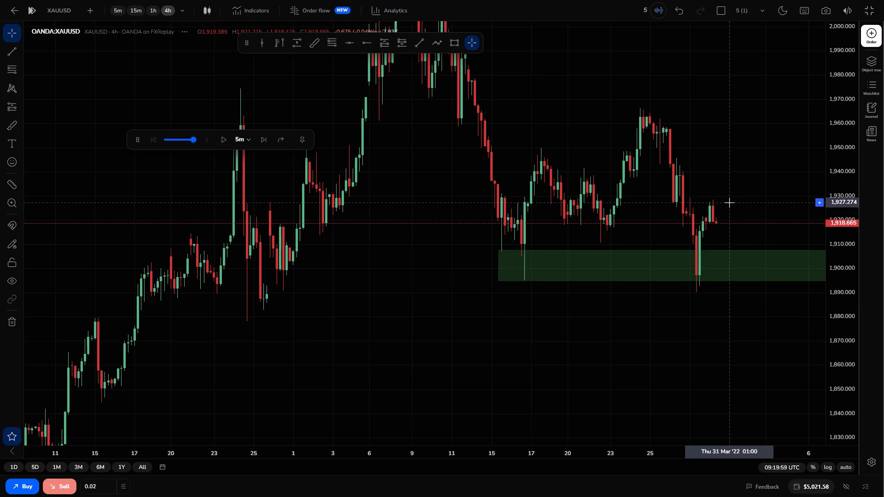
click(268, 139)
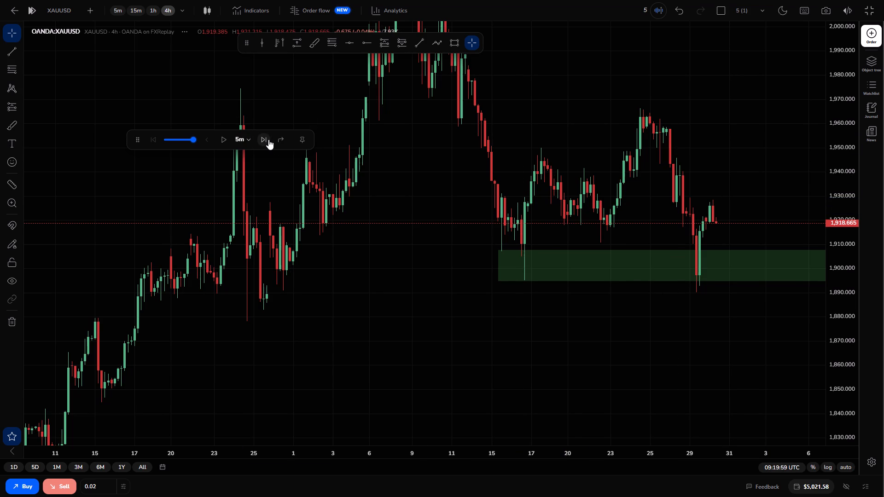
triple_click(268, 139)
click(268, 139)
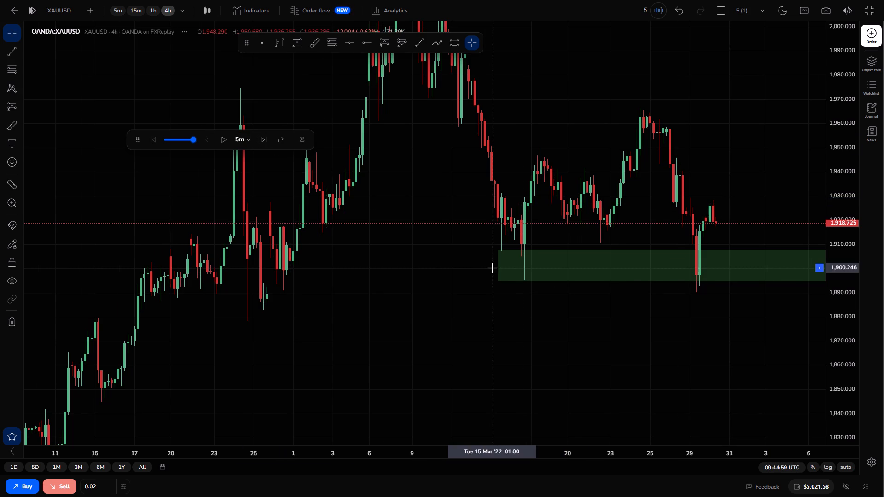
Draw a horizontal ray at about 1,946.47 starting from the 17 March swing high on the 4h chart.
drag(616, 351, 552, 335)
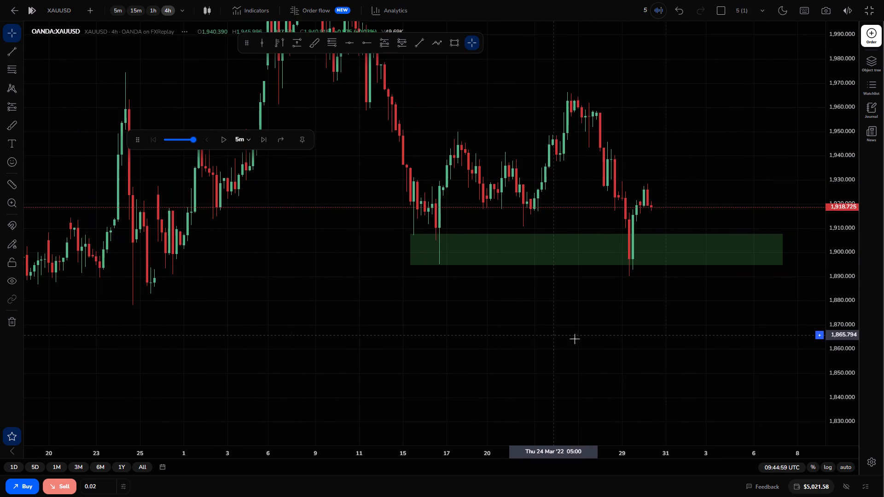
drag(851, 205, 852, 241)
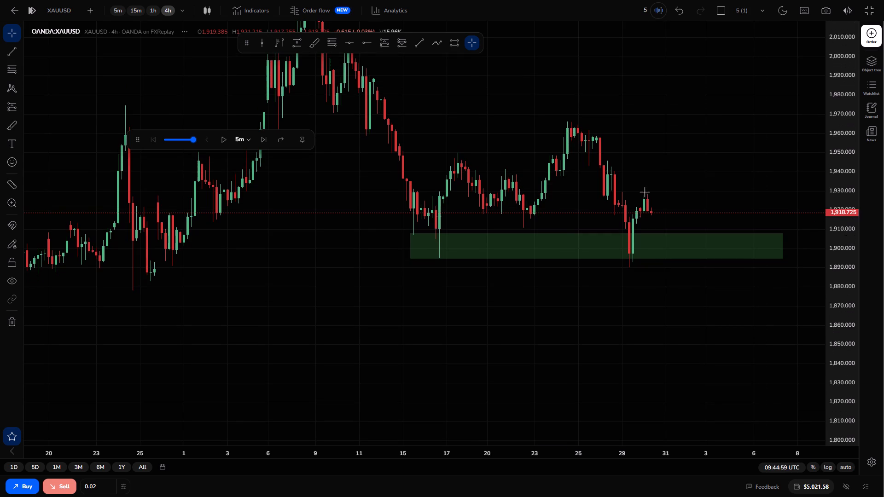
click(366, 41)
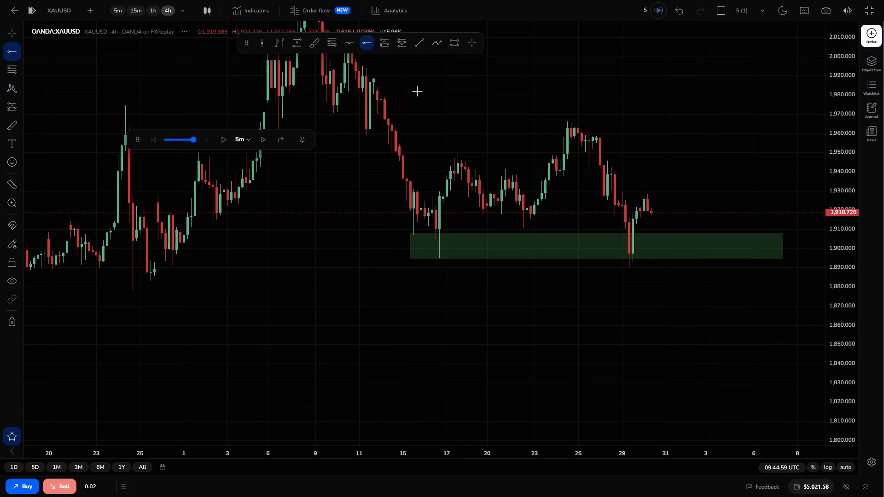
click(457, 159)
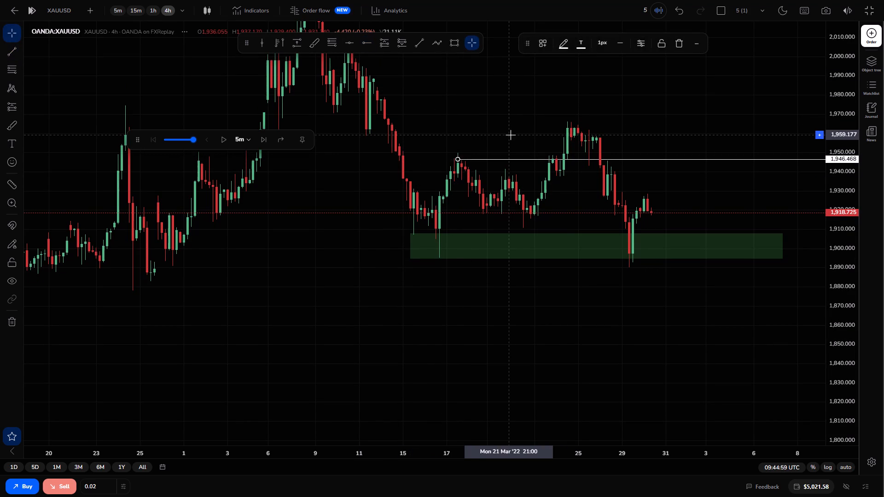
click(511, 135)
Switch the chart to 5m and draw a rectangle over the 30 March highs, from about 1,927.6 down to 1,927.0.
drag(511, 135, 535, 169)
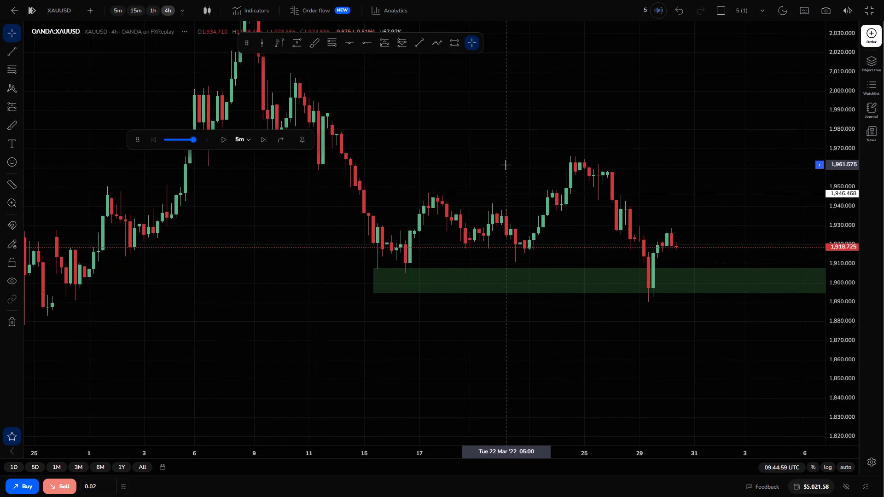
drag(506, 165, 556, 189)
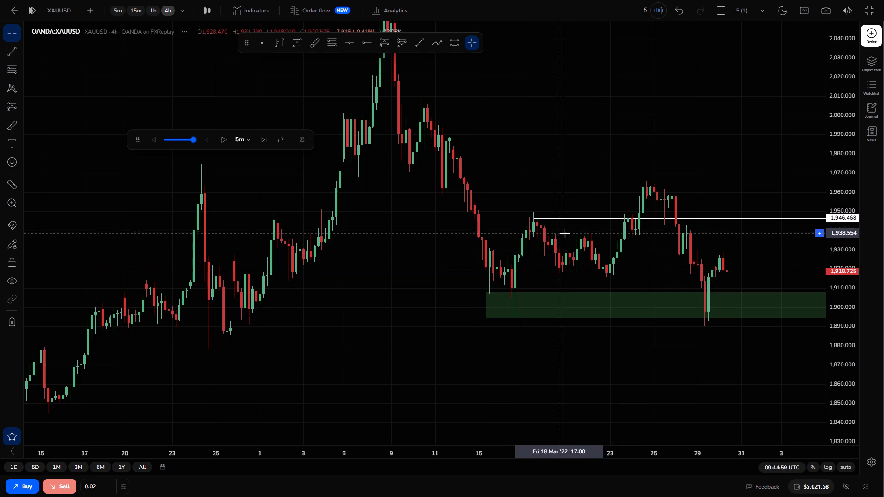
drag(592, 185, 553, 182)
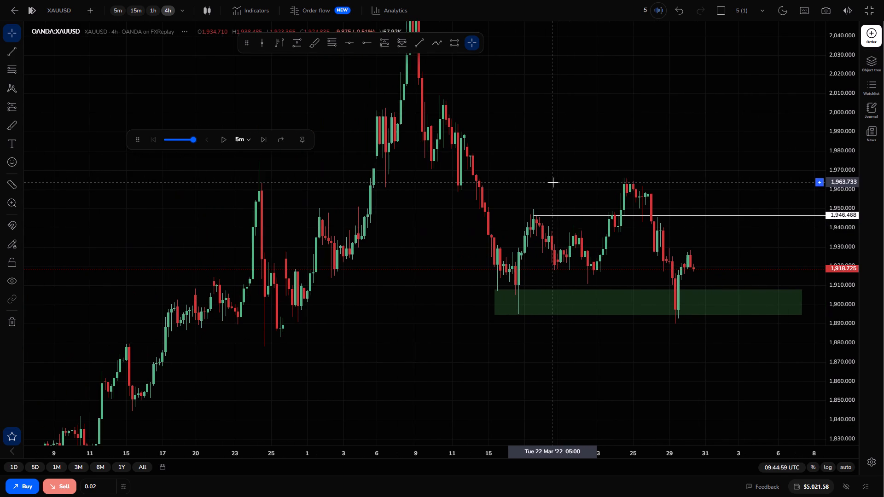
click(122, 7)
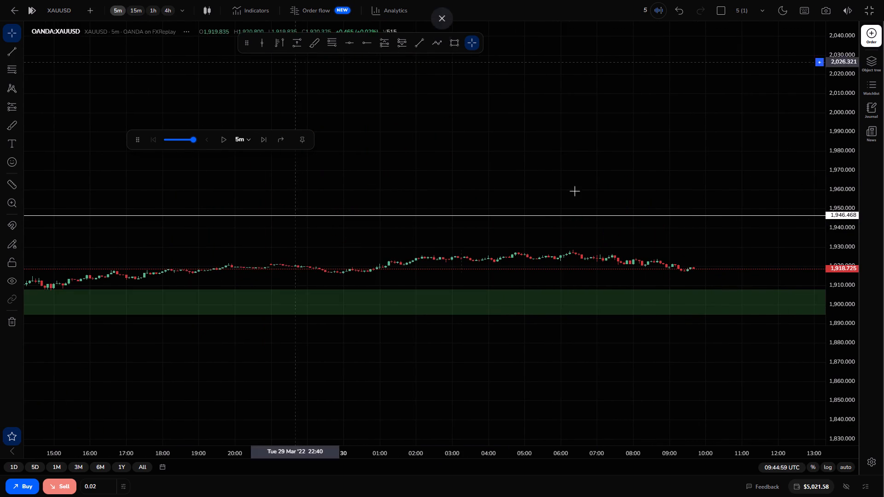
drag(842, 356, 799, 94)
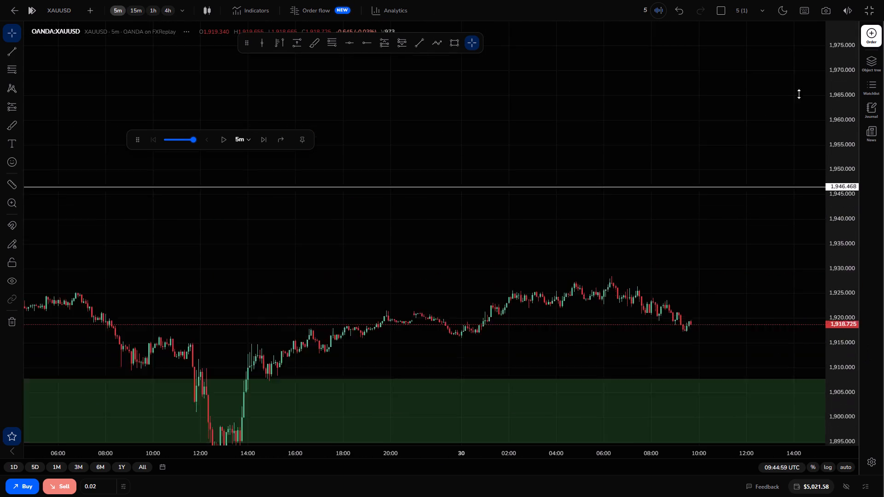
drag(799, 94, 796, 78)
drag(708, 257, 693, 34)
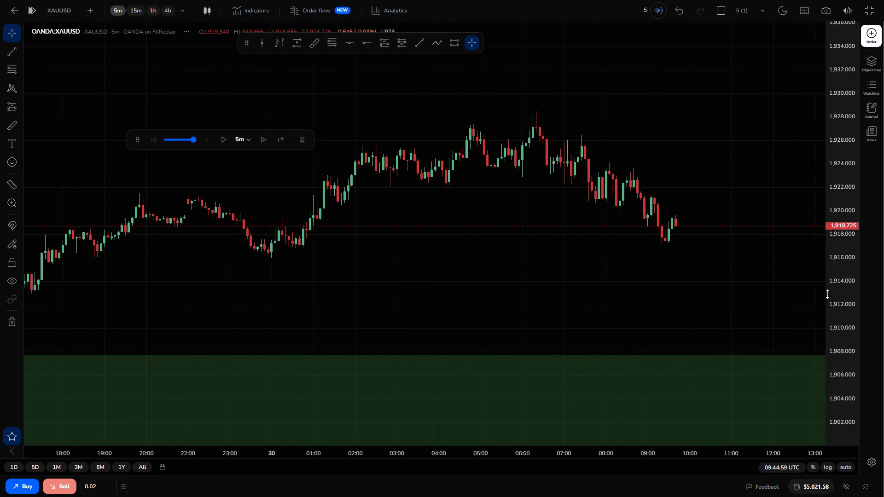
drag(827, 311, 824, 208)
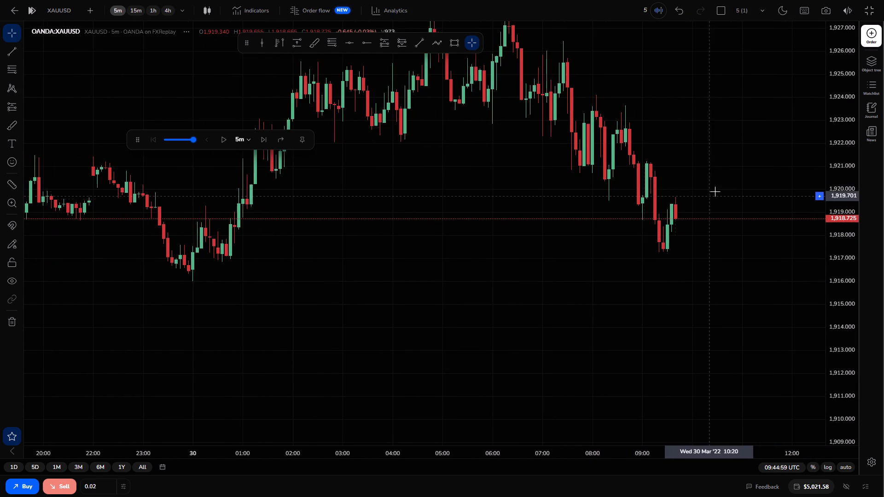
drag(715, 191, 767, 284)
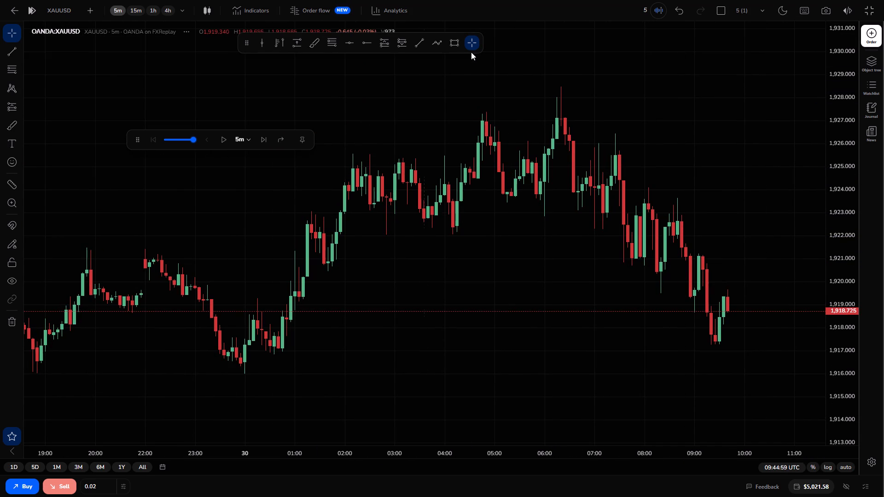
click(456, 40)
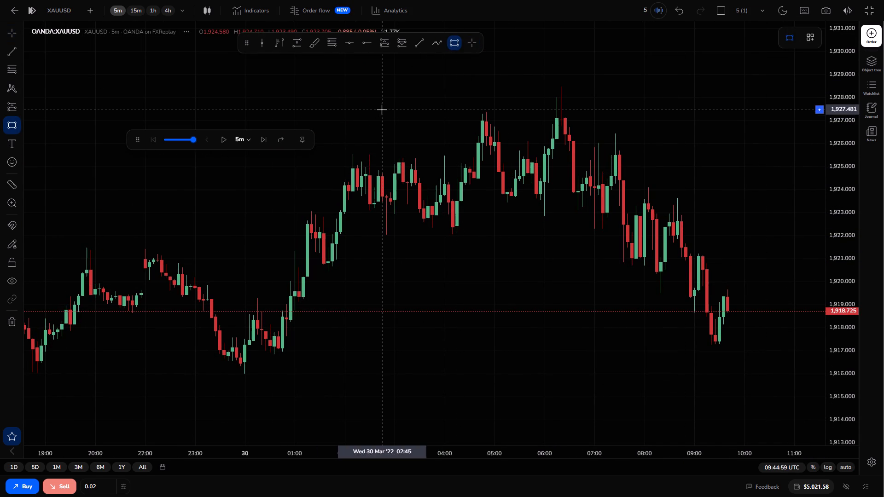
drag(381, 106, 583, 117)
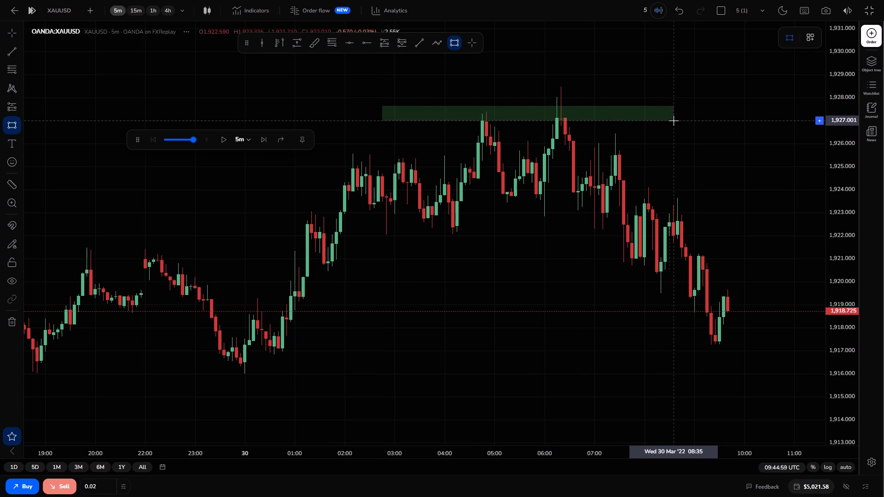
drag(674, 121, 683, 272)
click(683, 272)
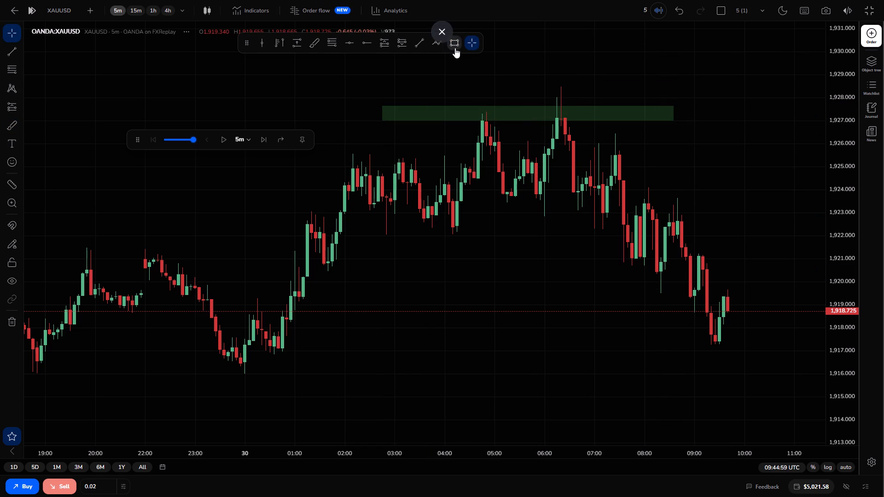
Draw a second rectangle along the 30 March lows between 02:30 and 09:20, from about 1,922.6 down to 1,921.96.
click(455, 49)
drag(369, 222, 622, 258)
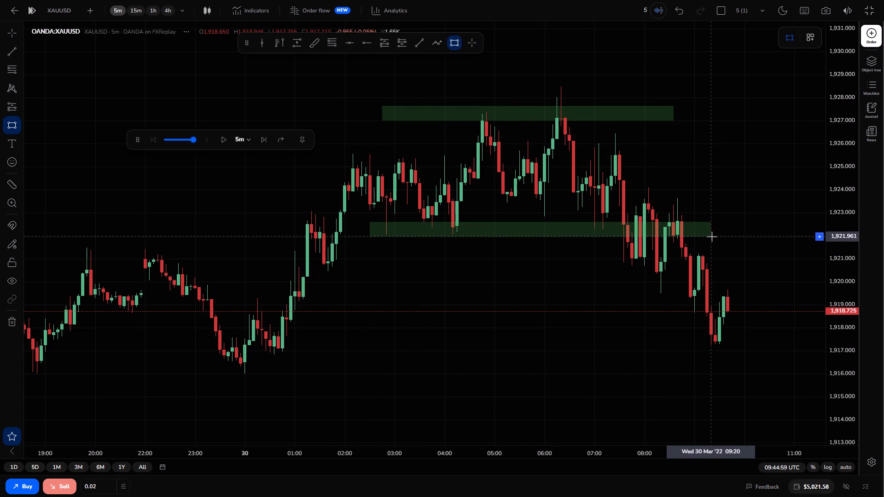
drag(712, 237, 710, 287)
Advance the replay in 5m steps to 11:14:59.
drag(617, 325, 626, 243)
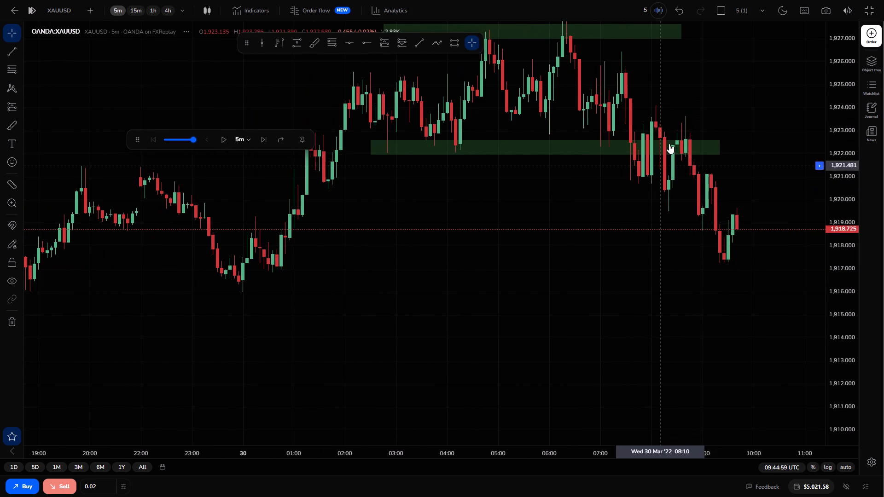
drag(773, 262, 688, 182)
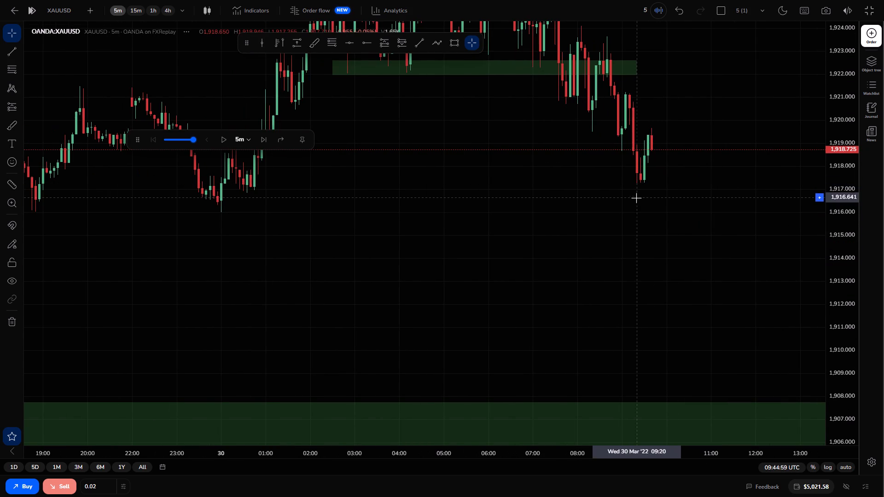
triple_click(264, 139)
triple_click(264, 139)
triple_click(264, 139)
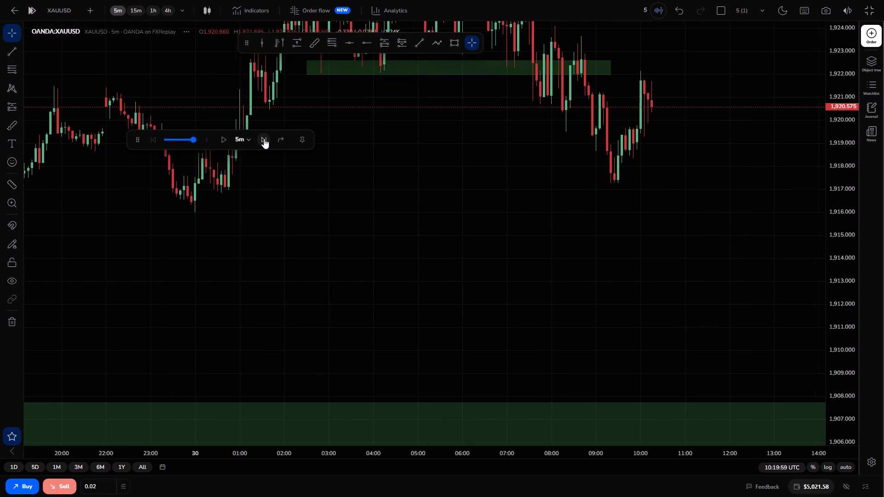
triple_click(264, 139)
triple_click(264, 139)
triple_click(264, 139)
triple_click(264, 139)
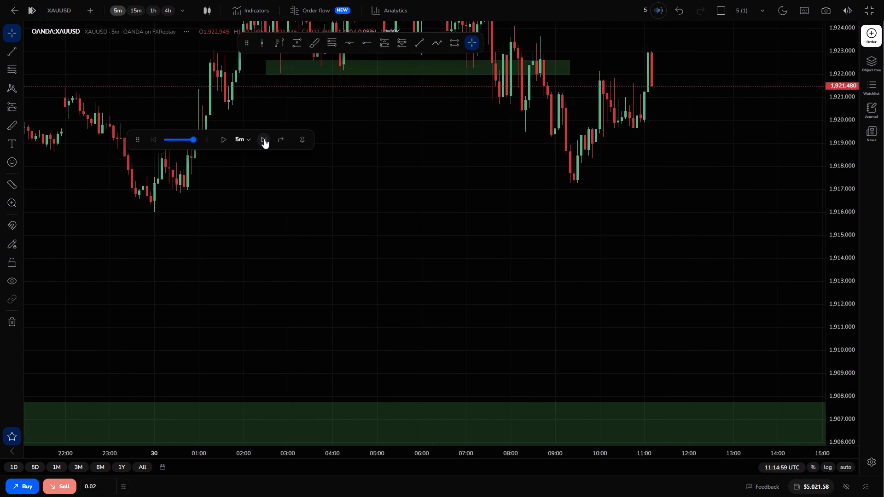
Advance the replay in 5m steps to 12:09:59.
drag(598, 194, 663, 300)
key(Return)
key(Return)
key(Return)
key(Return)
key(Return)
key(Return)
key(Return)
key(Return)
key(Return)
key(Return)
key(Return)
key(Return)
key(Return)
key(Return)
key(Return)
key(Return)
key(Return)
key(Return)
key(Return)
key(Return)
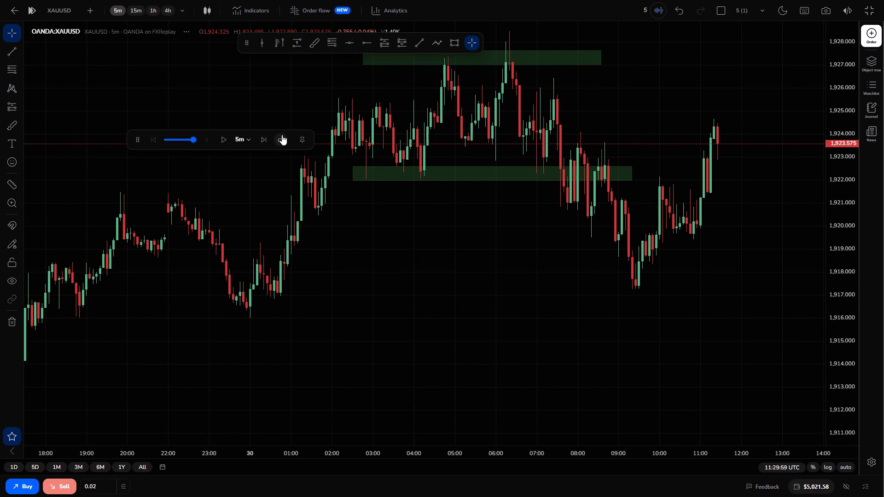
triple_click(258, 141)
double_click(258, 141)
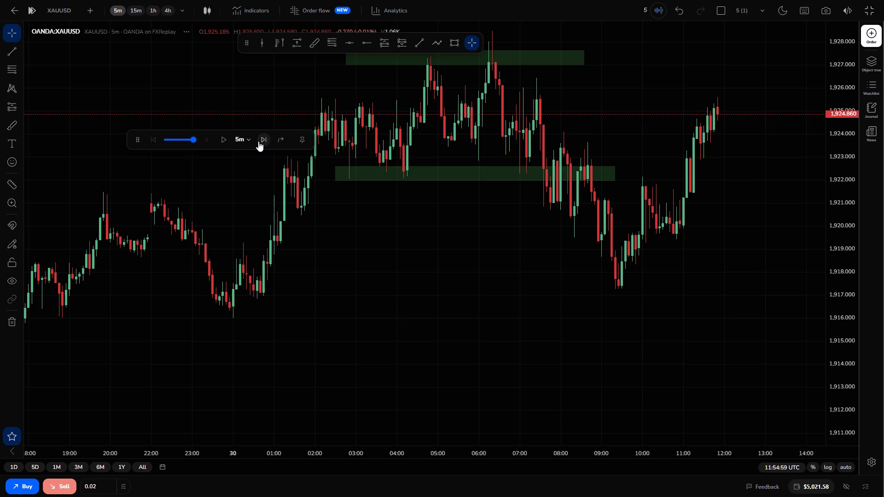
triple_click(258, 141)
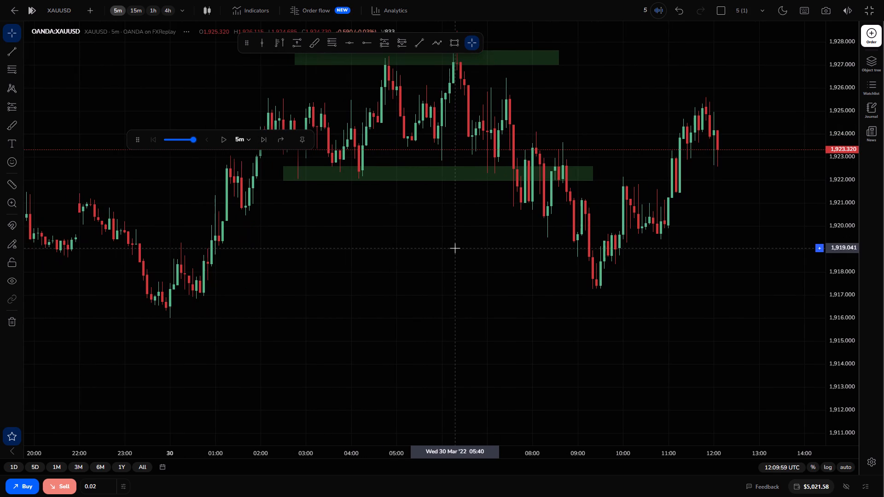
Examine the 4h and 1h price structure around the 1,946.47 ray and the support zone, and return to the 5m chart.
drag(459, 256, 416, 251)
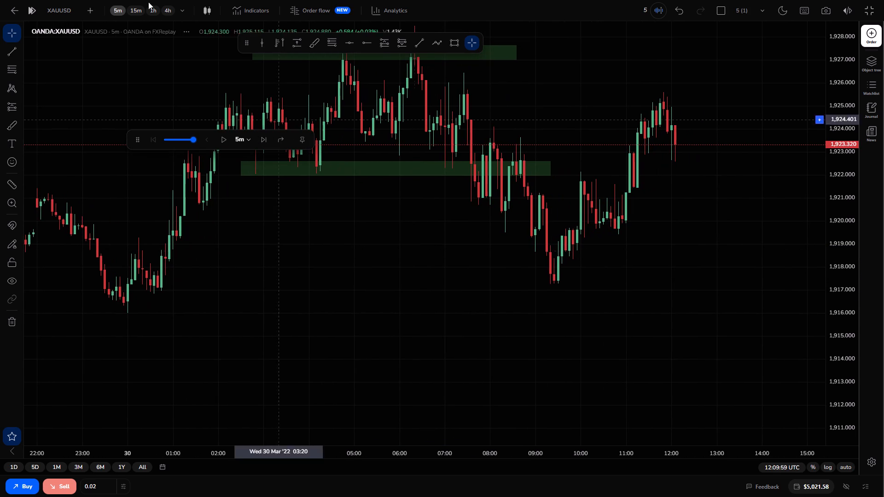
click(167, 11)
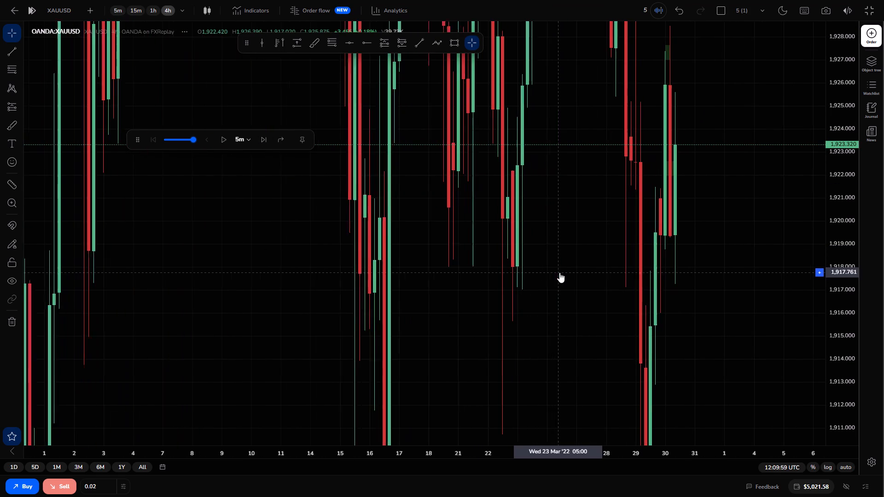
drag(847, 224, 830, 445)
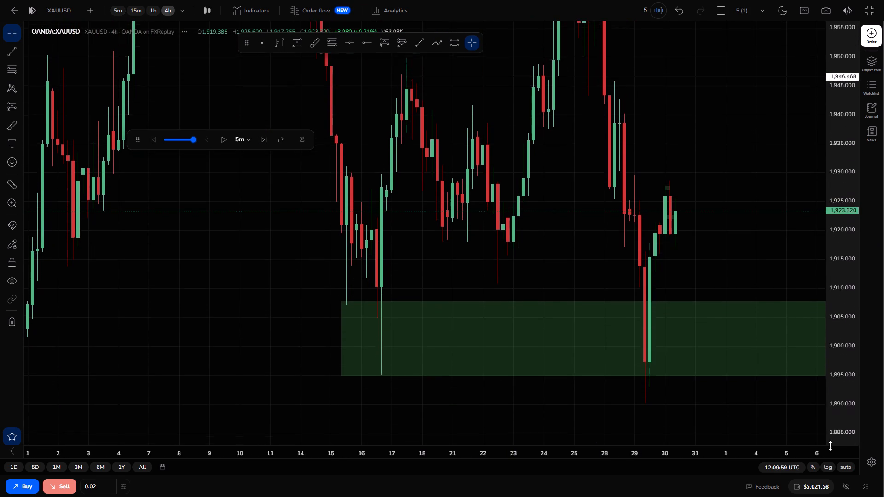
drag(830, 445, 830, 496)
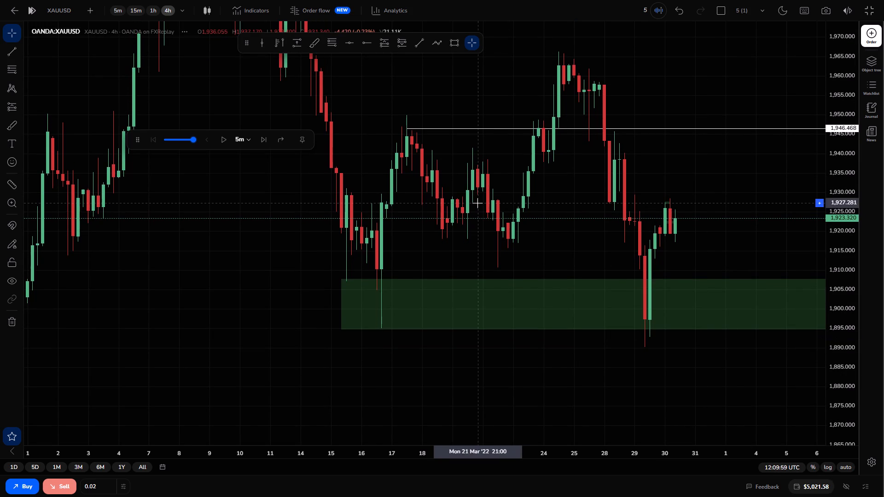
click(148, 6)
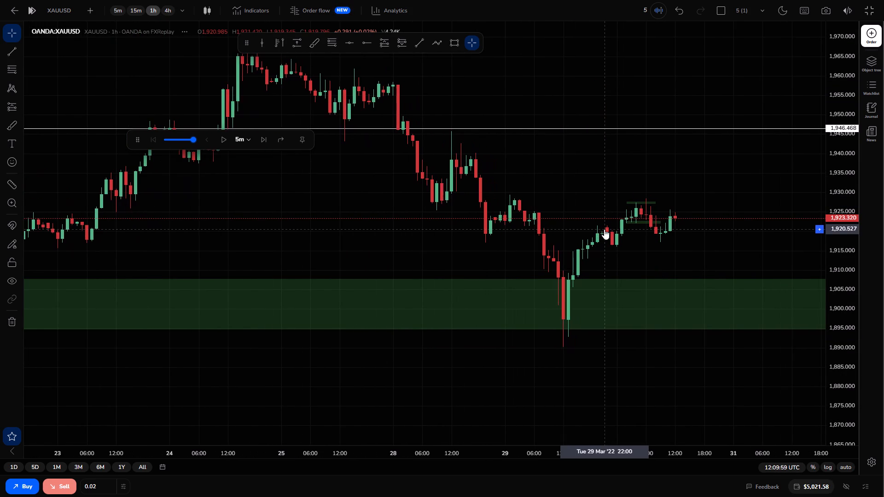
drag(643, 257, 658, 266)
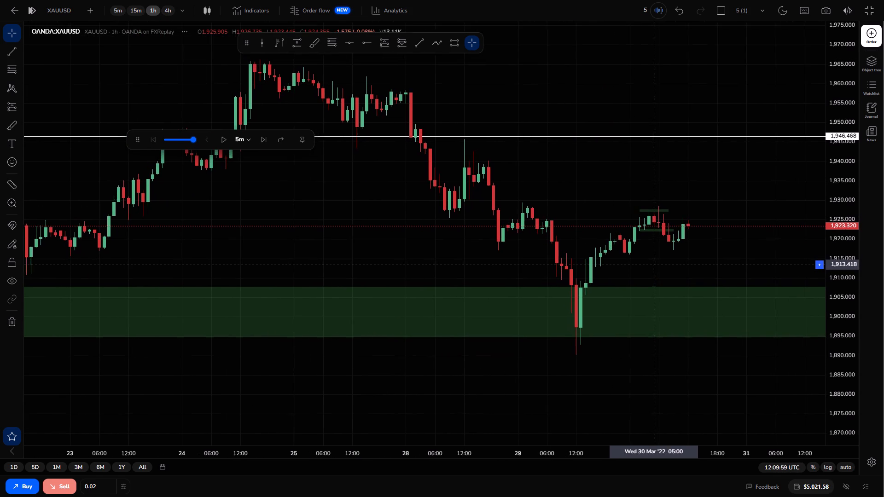
drag(658, 266, 663, 273)
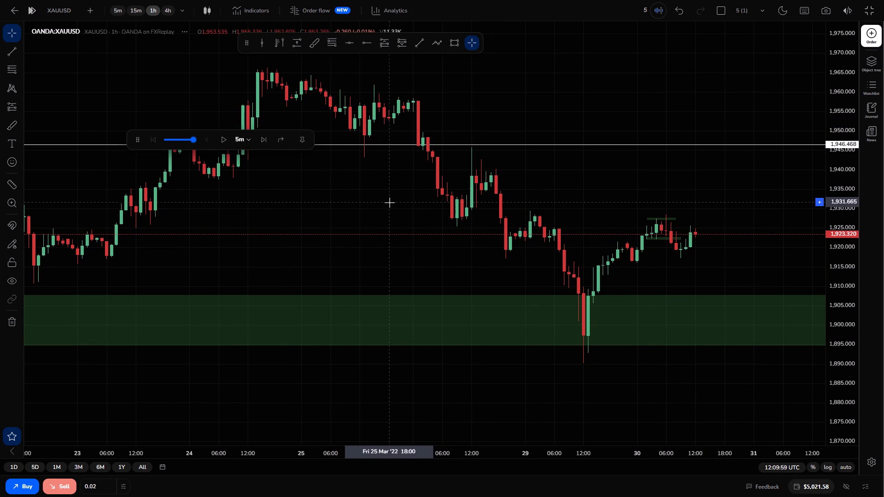
drag(390, 202, 423, 227)
click(120, 4)
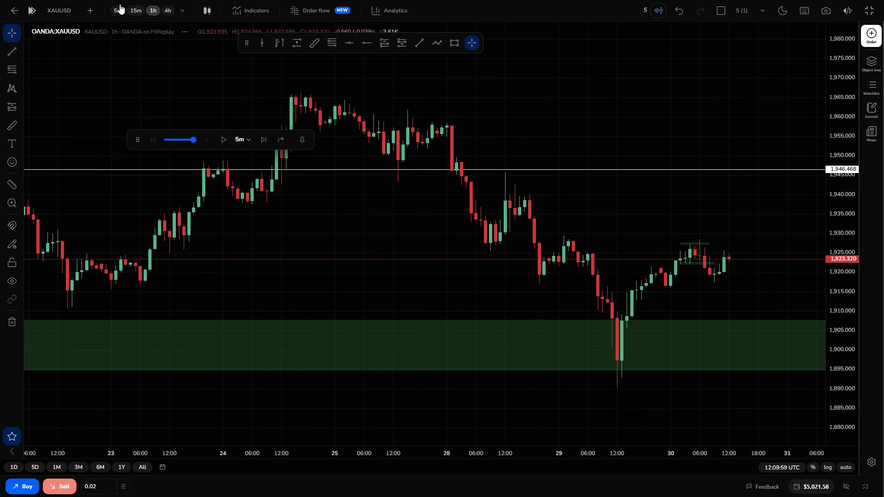
click(118, 6)
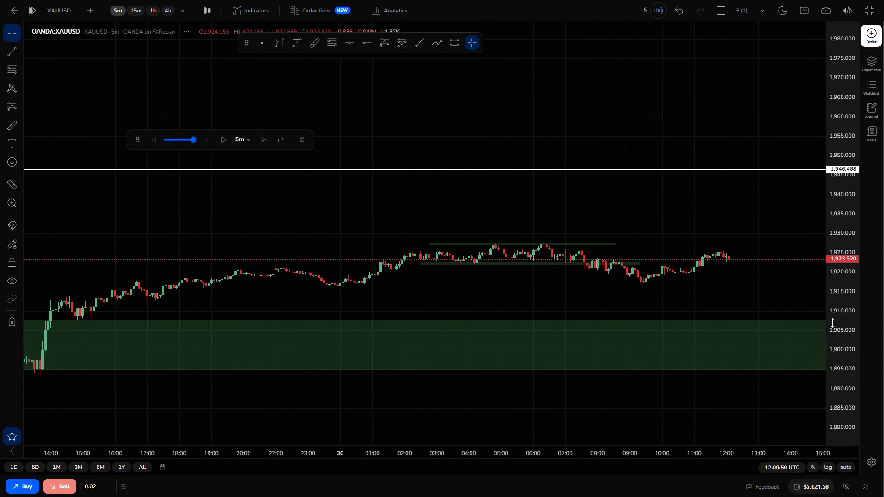
drag(837, 330, 815, 124)
drag(760, 274, 751, 160)
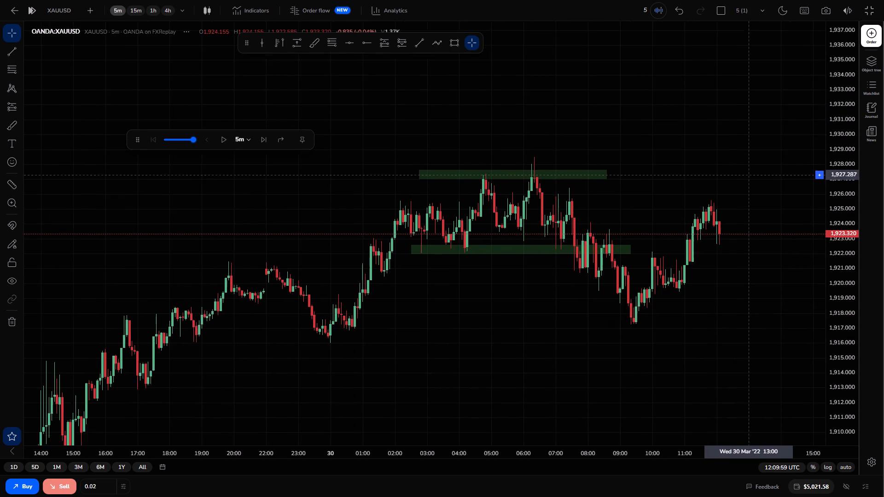
drag(751, 160, 751, 160)
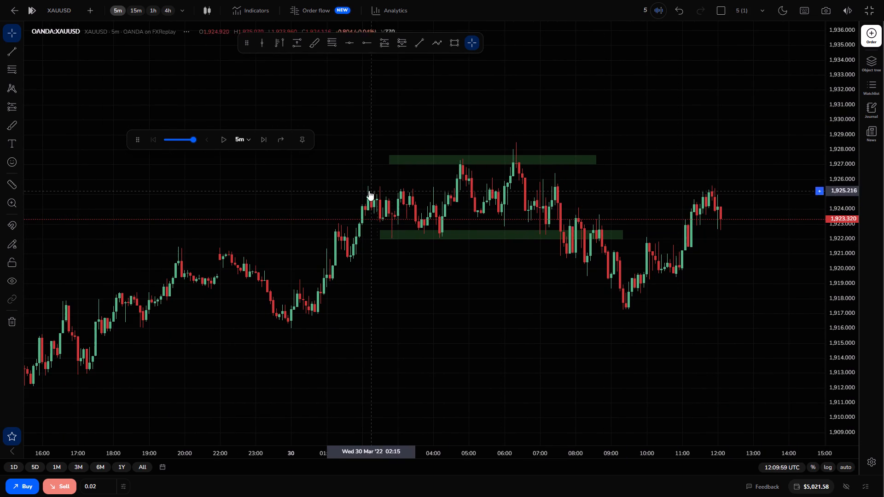
Advance the replay in 5m steps to 12:49:59, switching the chart to 15m at 12:24:59.
triple_click(263, 138)
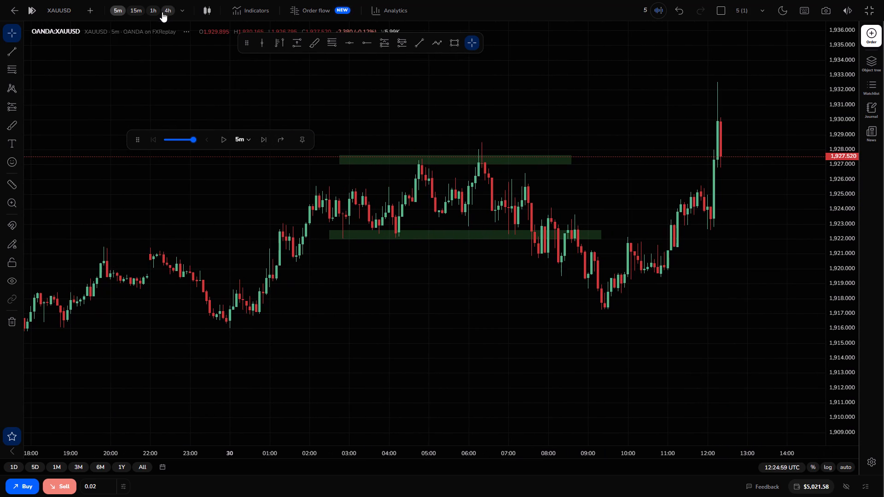
click(132, 9)
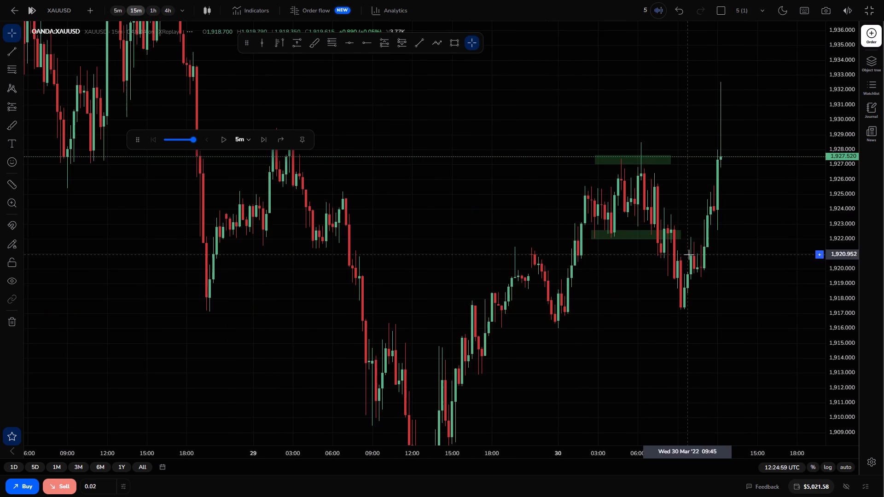
drag(763, 308, 744, 254)
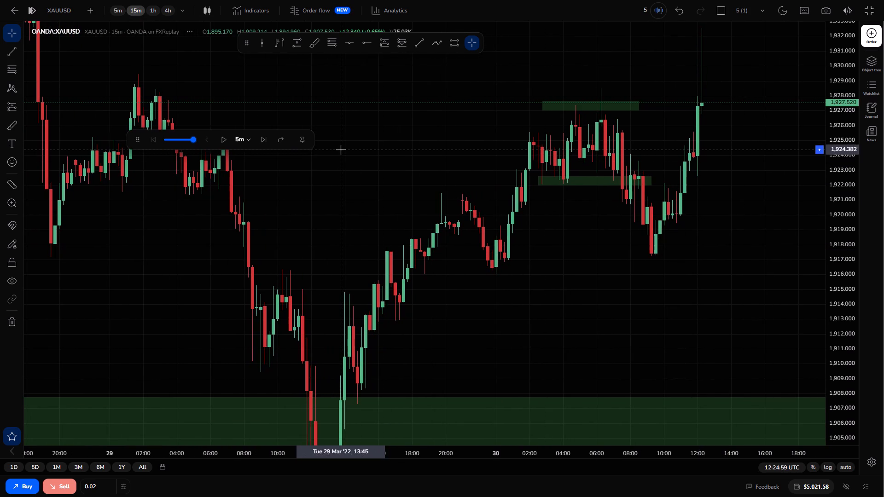
drag(256, 135, 266, 139)
click(266, 139)
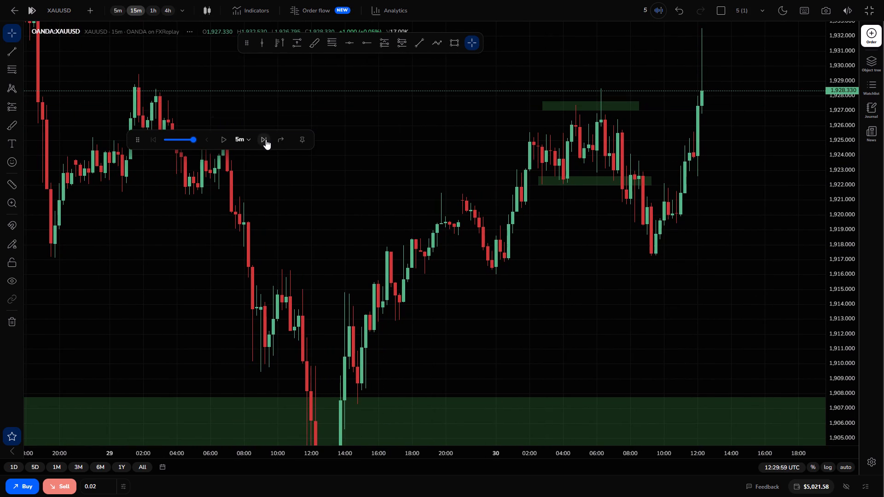
click(266, 139)
click(266, 139)
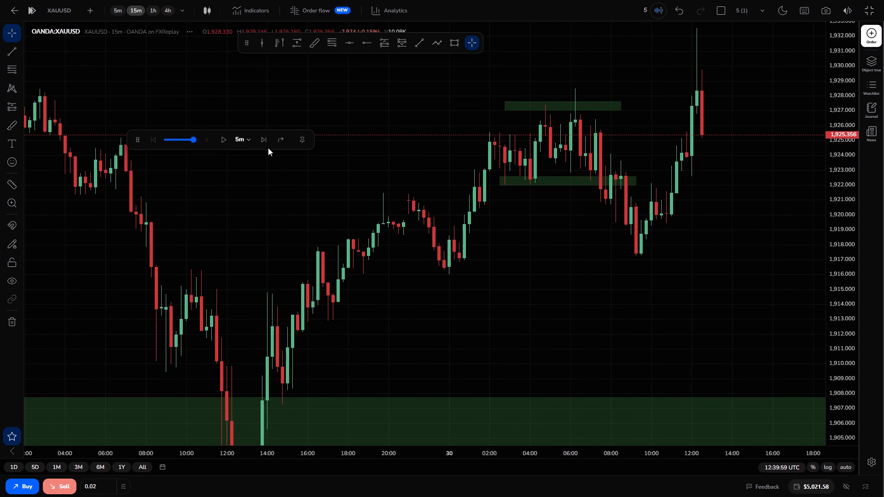
click(266, 144)
click(266, 144)
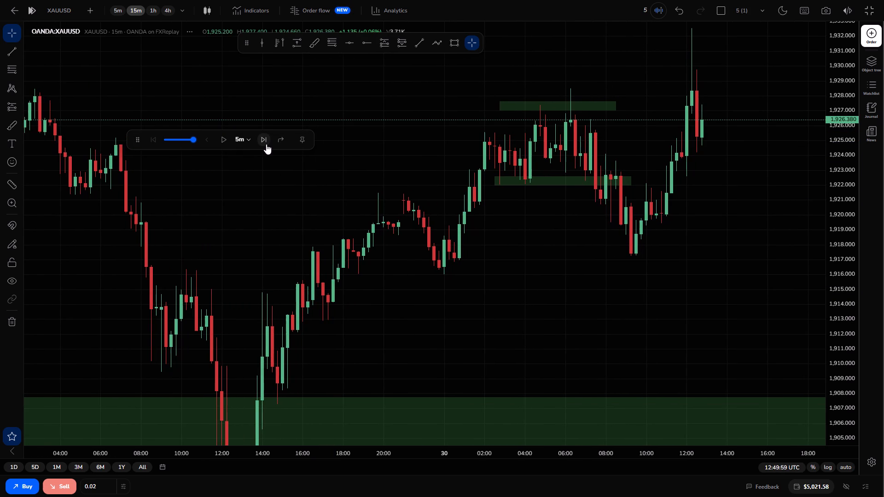
Review the recent 15m swings, switch the chart back to 5m and sell 0.02 XAUUSD at market.
click(571, 290)
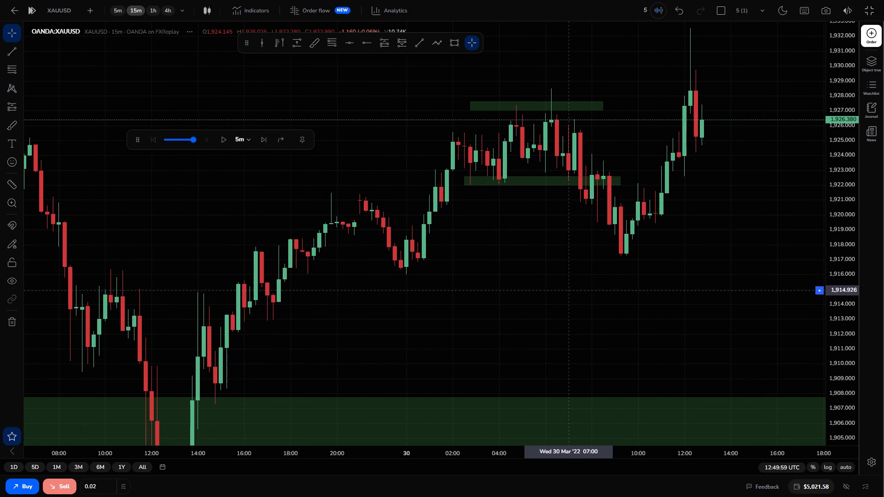
drag(571, 290, 500, 237)
drag(500, 237, 602, 329)
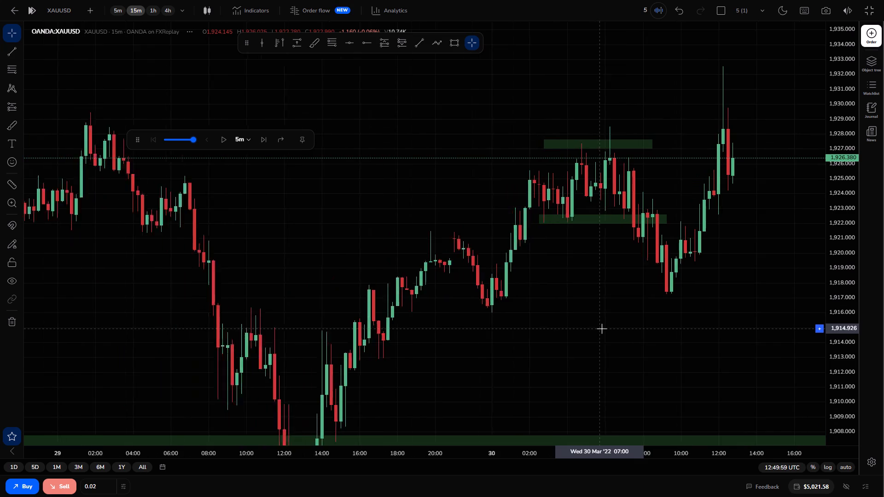
drag(851, 272, 849, 331)
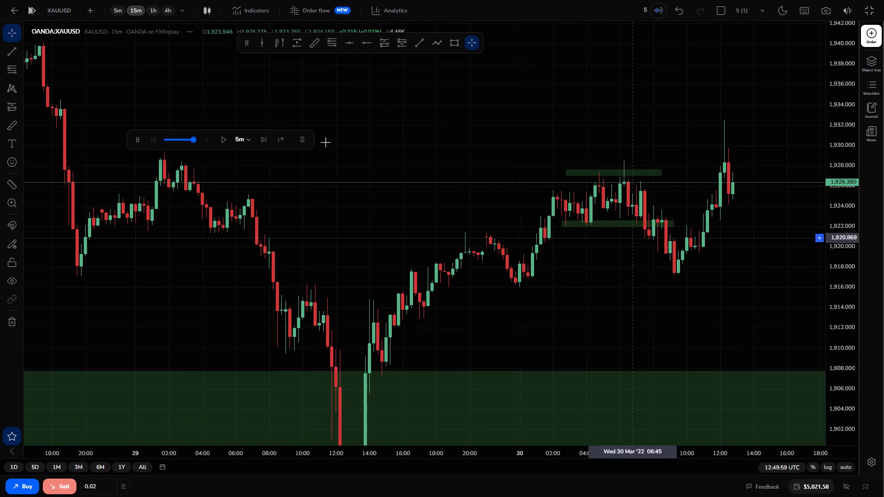
click(117, 8)
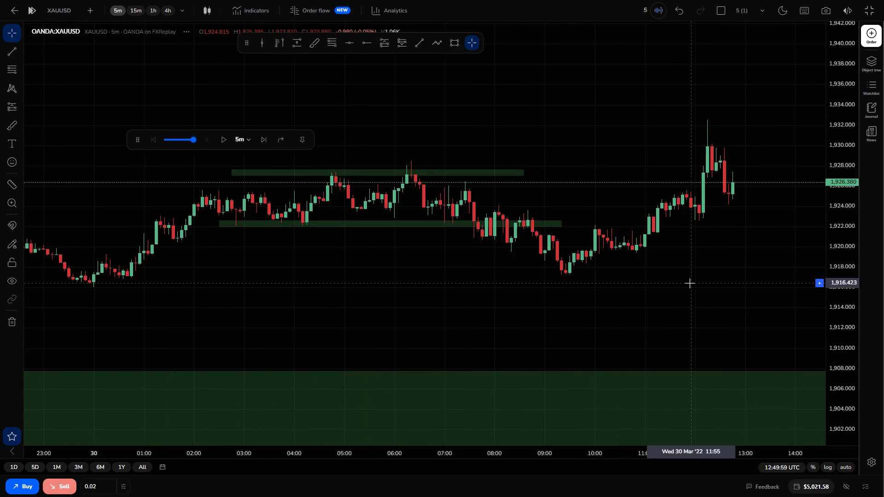
drag(837, 283, 842, 324)
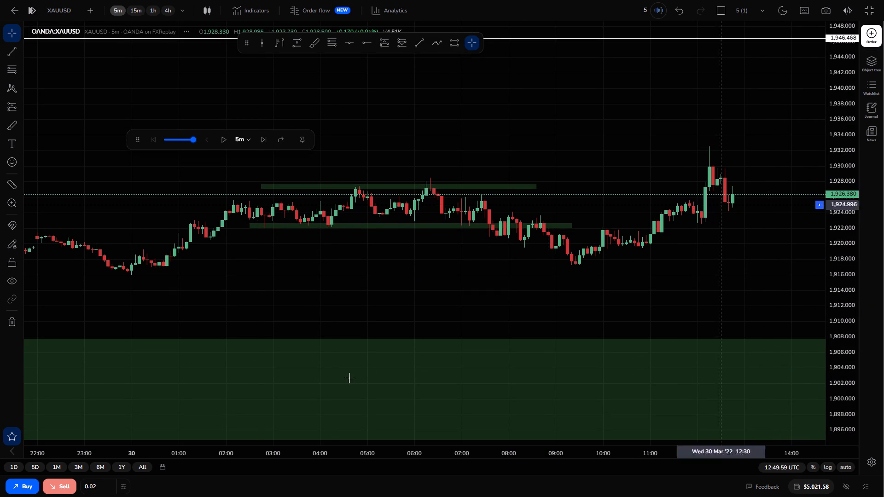
click(70, 488)
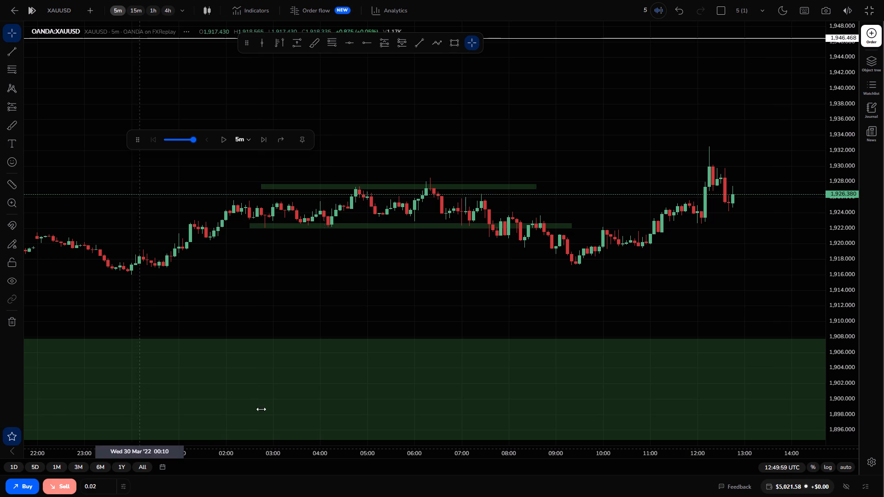
Set the short position's take profit at about 1,917.29, by the 30 March morning low, and its stop loss at about 1,930.03.
drag(736, 197, 741, 248)
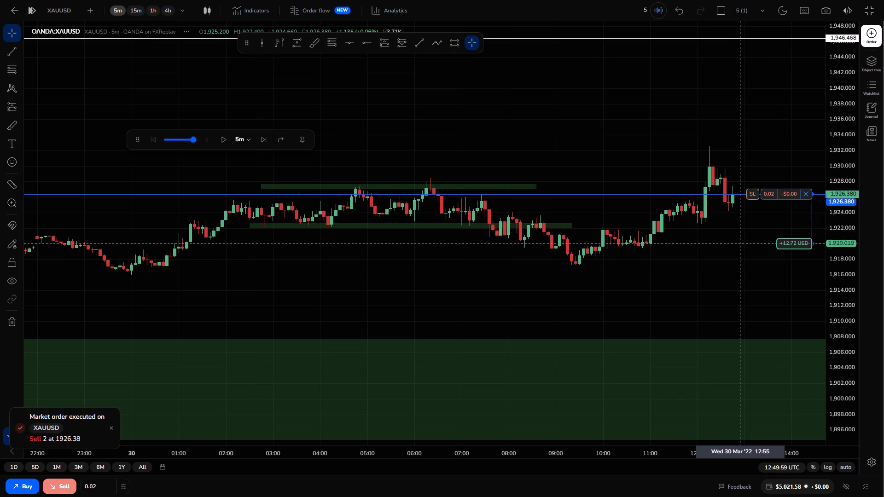
drag(741, 248, 738, 265)
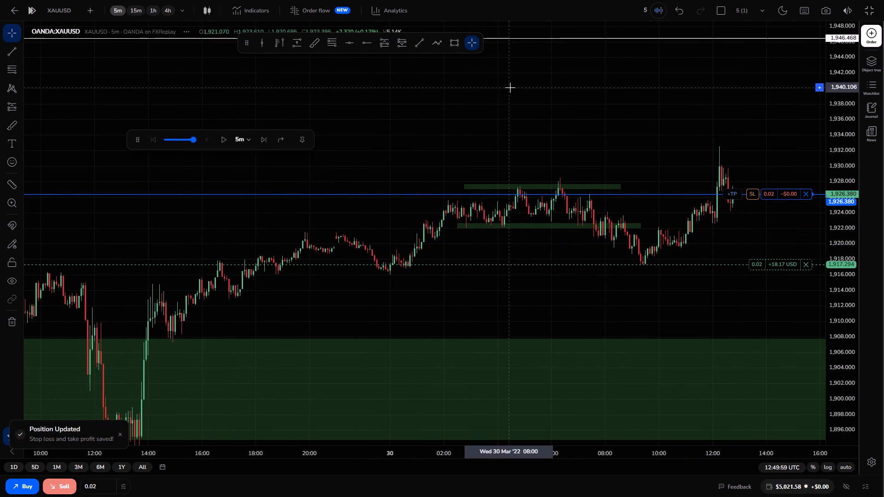
drag(755, 196, 753, 164)
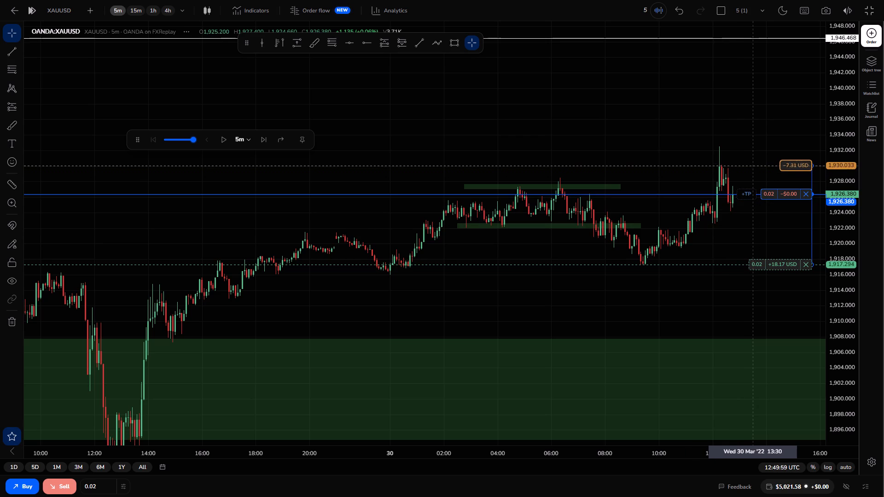
drag(753, 164, 753, 166)
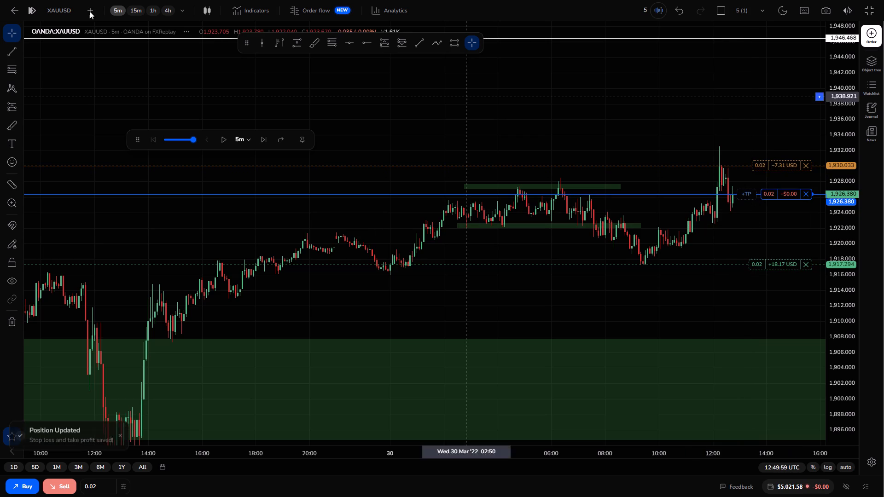
Examine the short's entry, stop loss and take profit against the 1h and 4h structure, and return to the 5m chart.
click(152, 9)
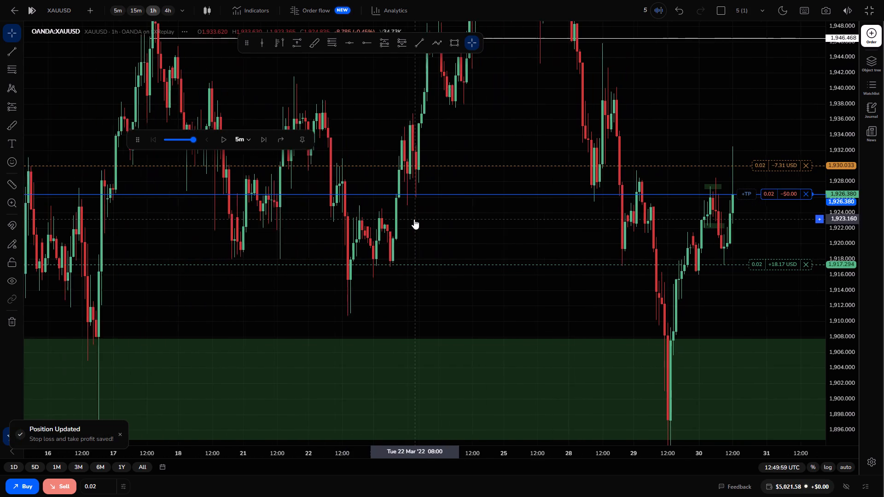
click(169, 12)
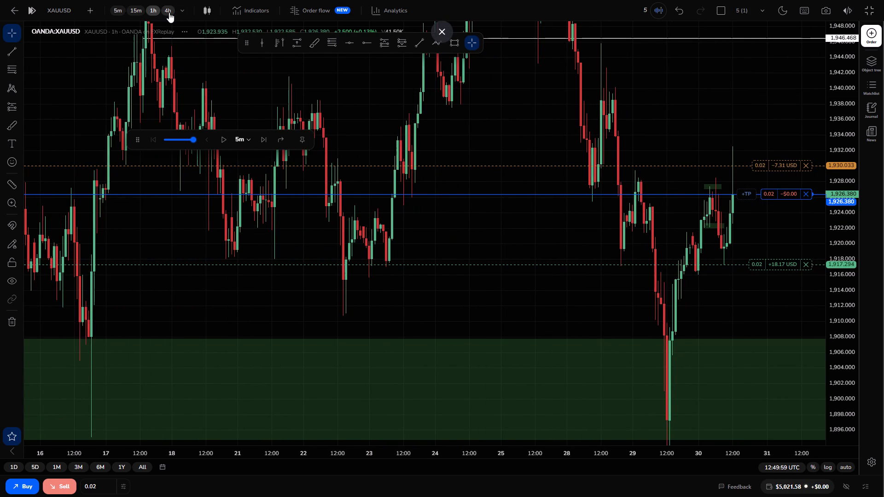
drag(645, 281, 579, 238)
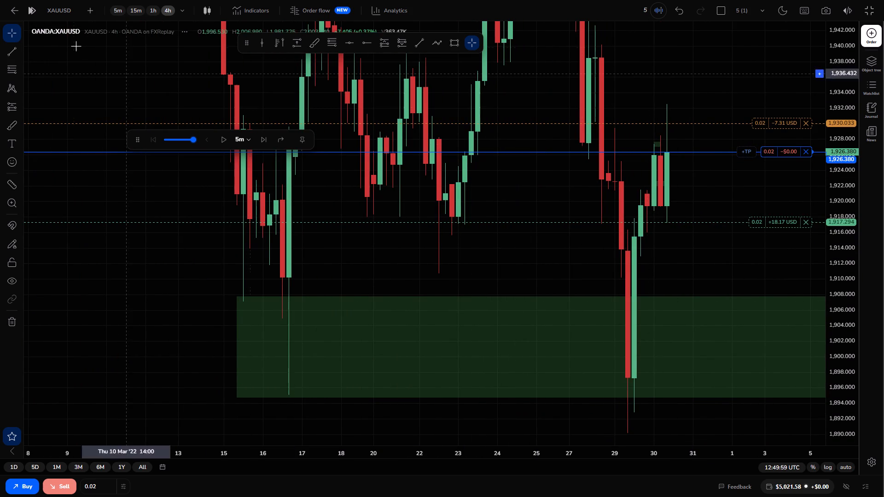
click(116, 8)
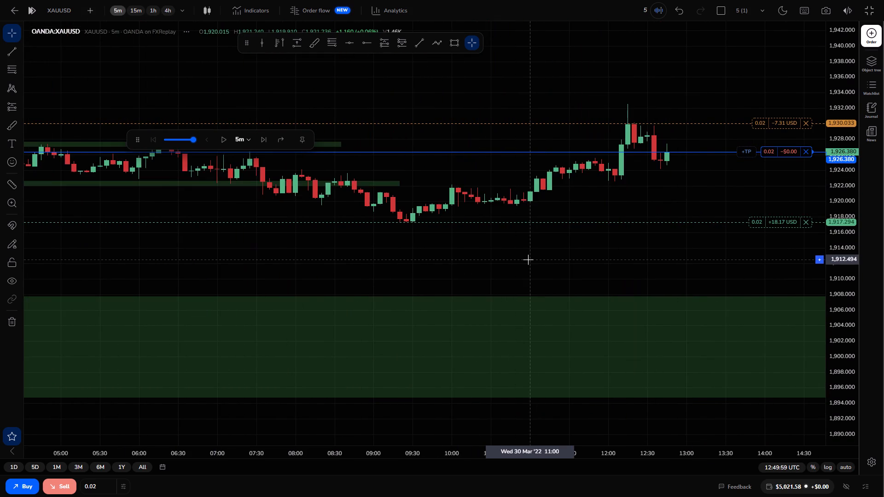
drag(851, 320, 835, 241)
drag(680, 167, 708, 202)
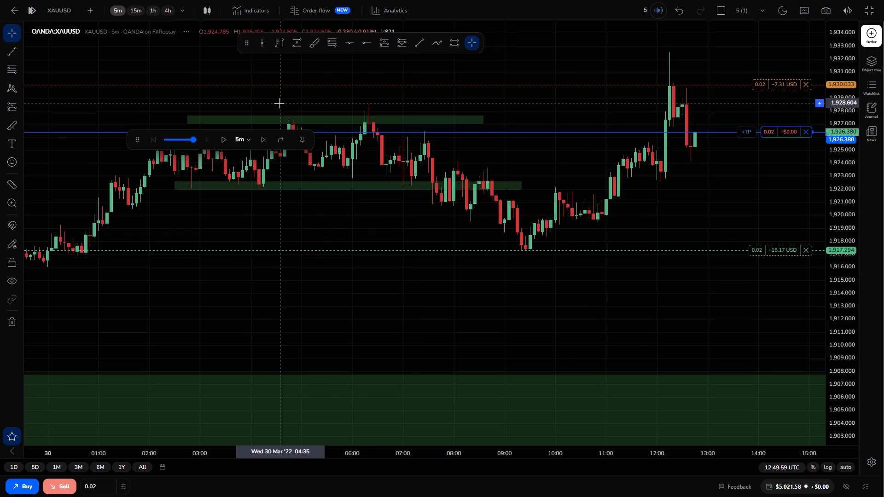
Advance the replay by 5m candles to 13:04:59, slow the speed to 5x per sec, and play it to 13:39:59.
drag(256, 142, 267, 141)
click(267, 141)
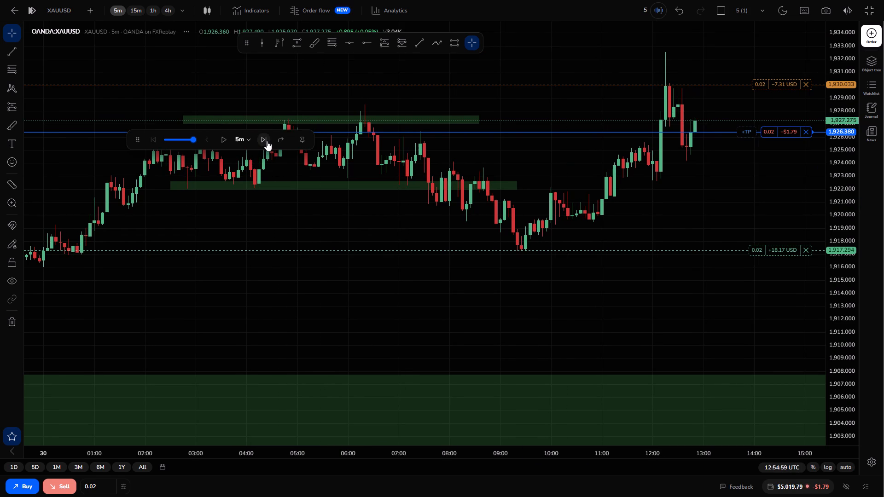
click(267, 141)
click(267, 141)
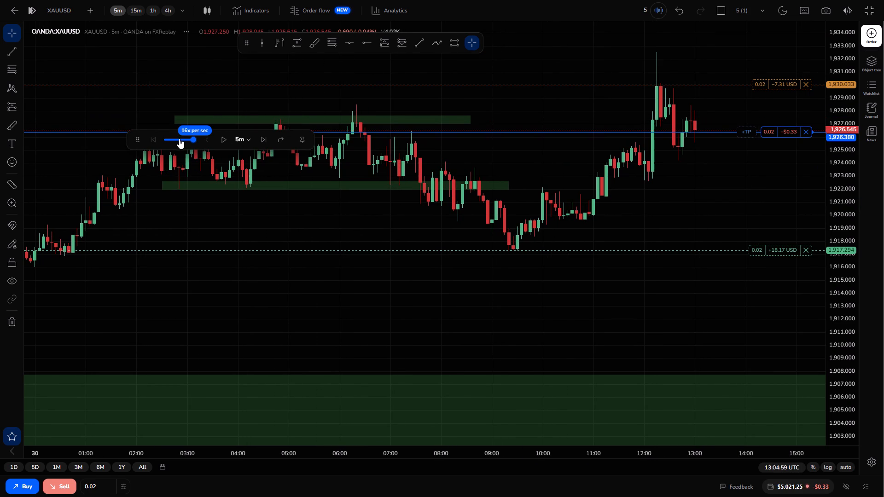
click(174, 137)
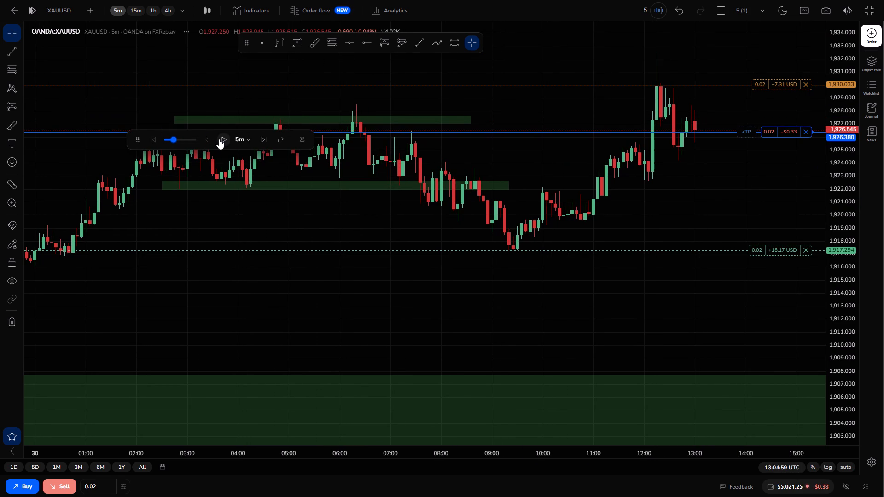
click(219, 139)
click(219, 139)
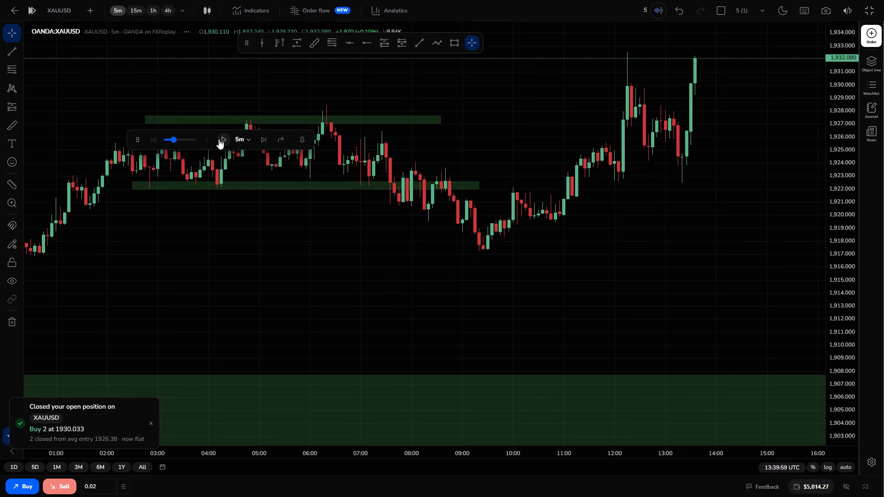
Advance the replay candle by candle on the 5m chart to 14:29:59.
drag(607, 232, 685, 301)
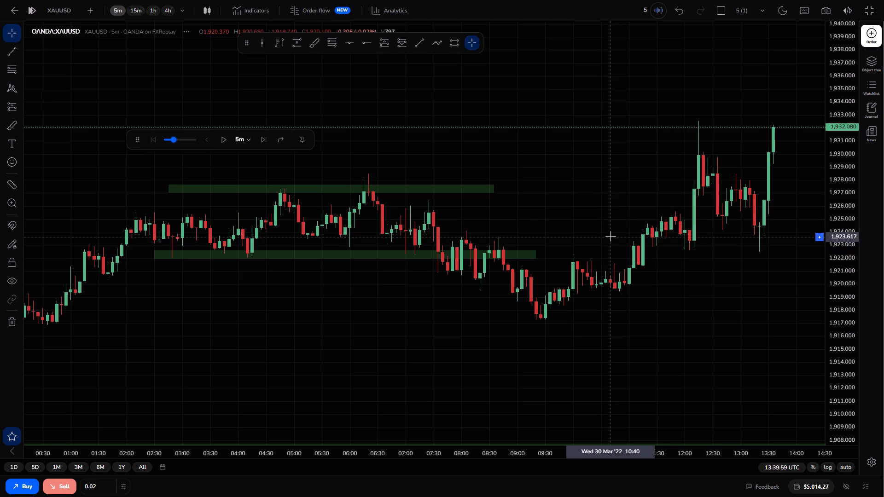
drag(272, 137, 246, 138)
drag(246, 138, 258, 138)
triple_click(258, 138)
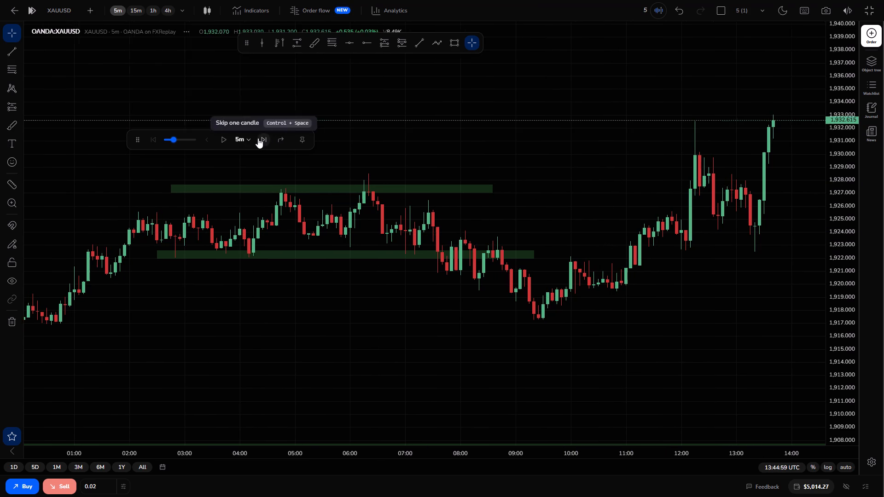
triple_click(258, 138)
triple_click(258, 138)
click(258, 138)
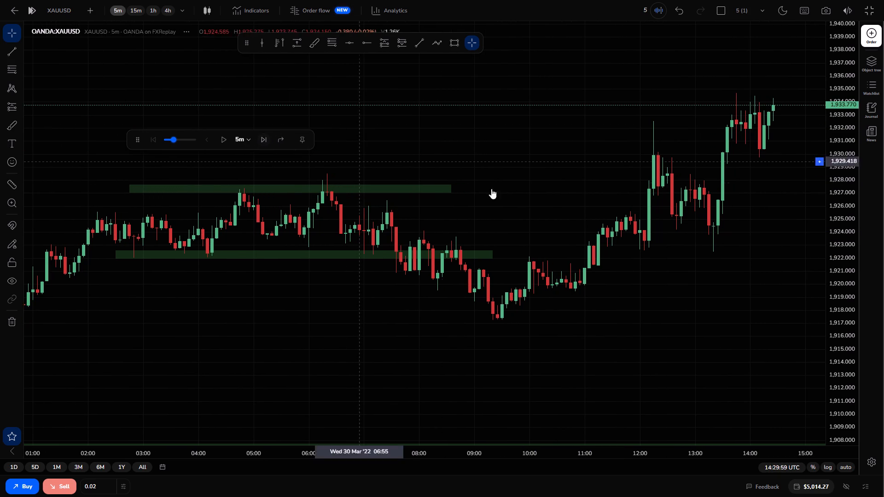
Draw a horizontal ray at about 1,928.60 from the 06:15 swing high on 30 March.
drag(508, 188, 545, 223)
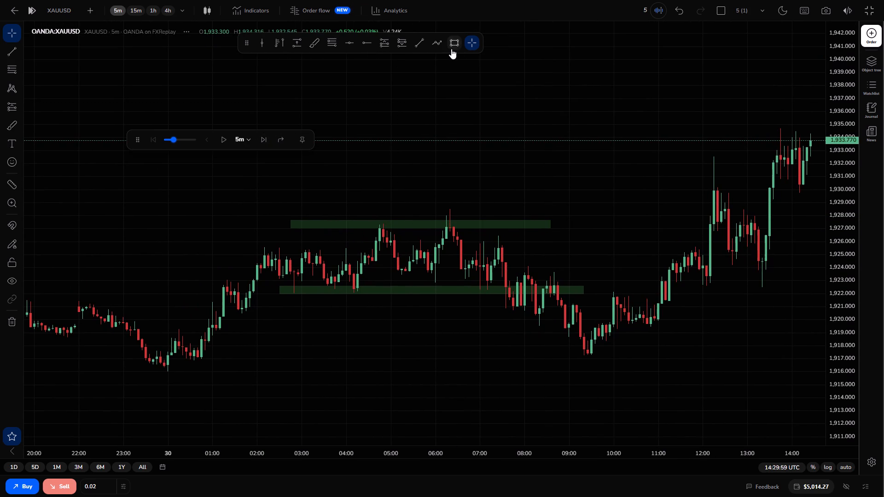
click(361, 41)
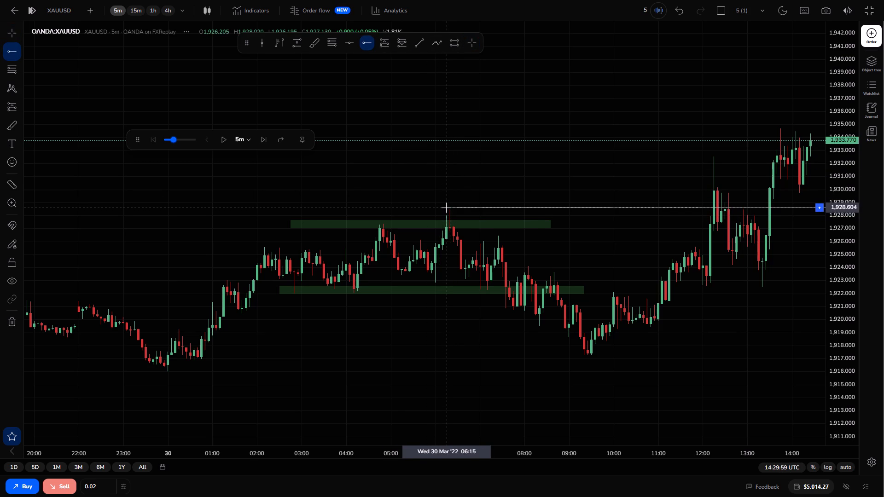
click(446, 208)
click(475, 160)
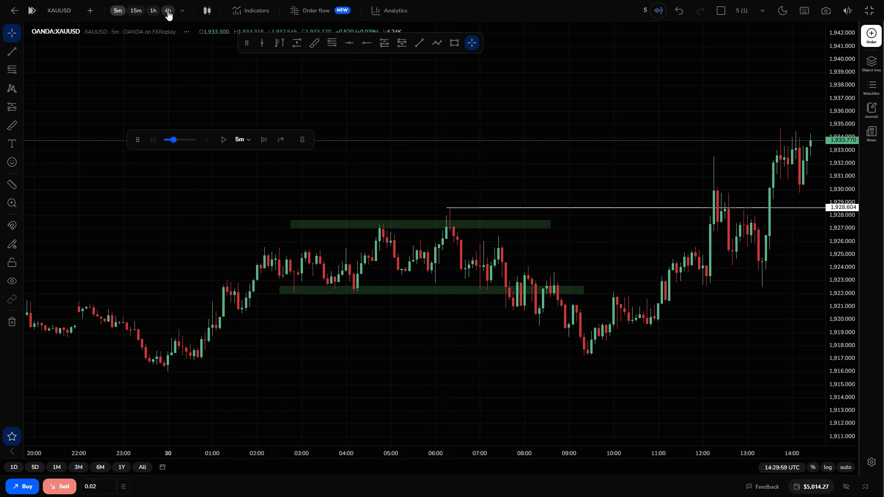
Examine price against the two horizontal rays and the demand zone on 4h and 1h, and return to the 5m chart.
click(168, 11)
drag(842, 212, 852, 392)
drag(763, 273, 718, 261)
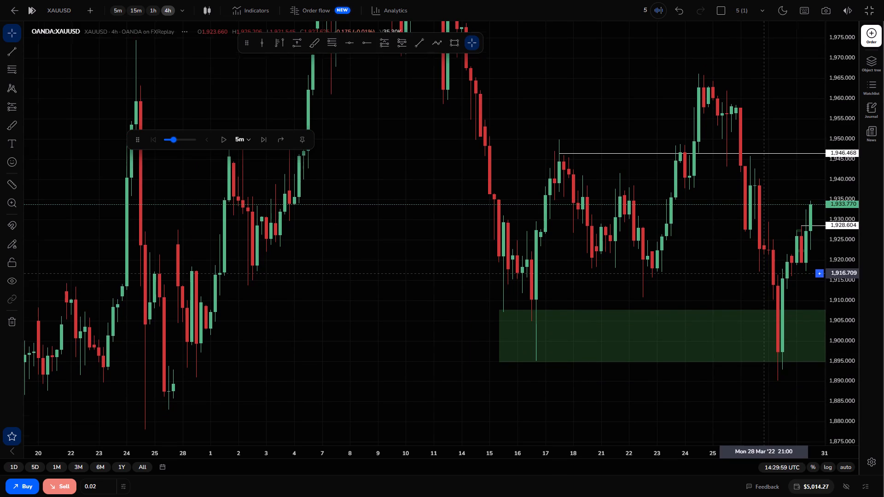
drag(718, 261, 667, 244)
drag(667, 244, 598, 256)
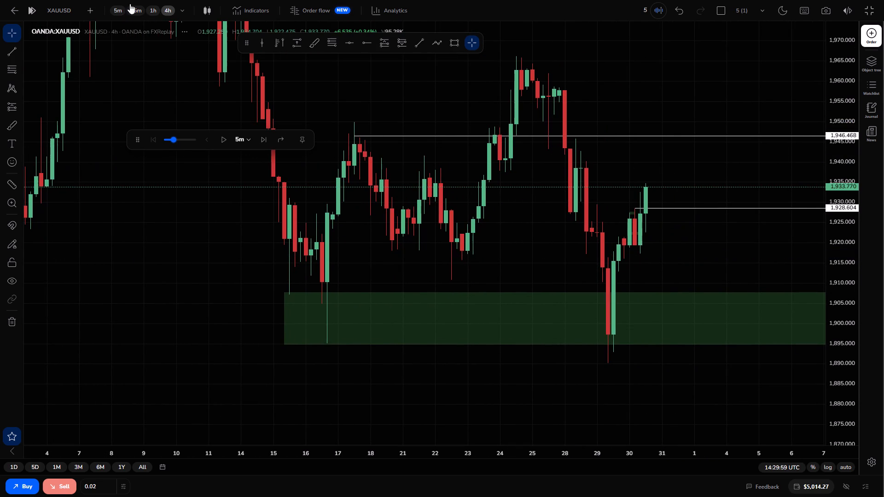
click(153, 10)
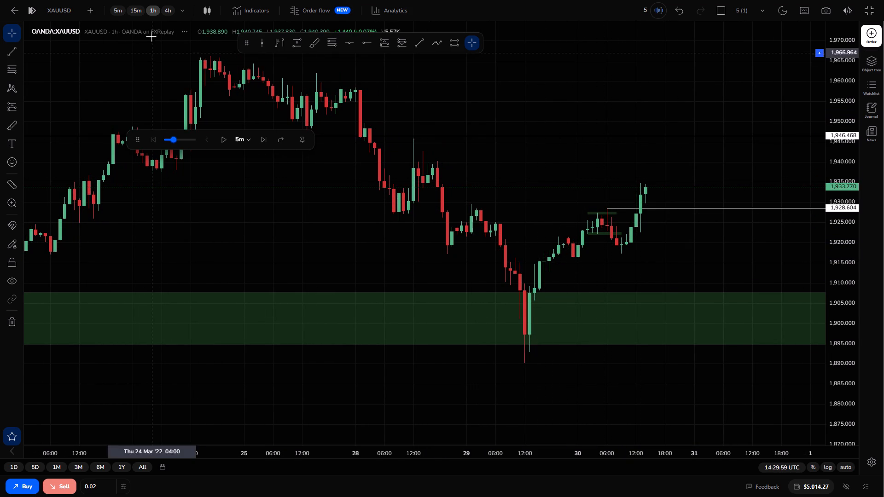
click(119, 7)
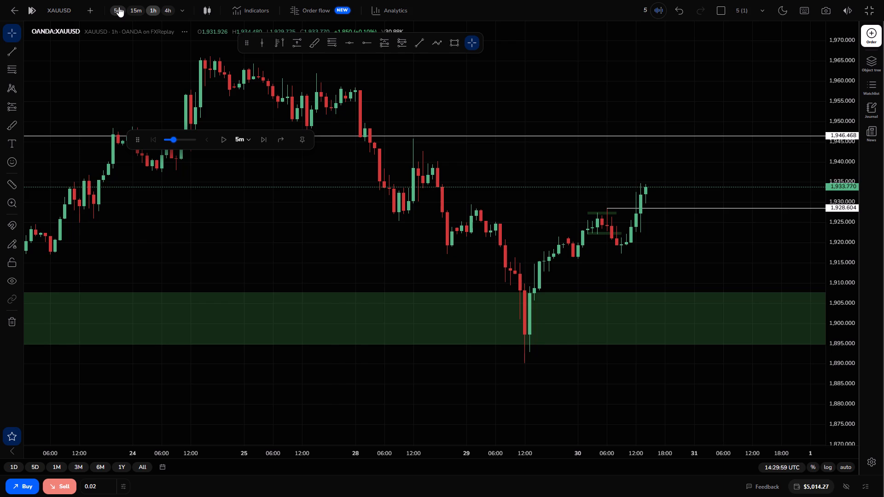
drag(855, 300, 852, 277)
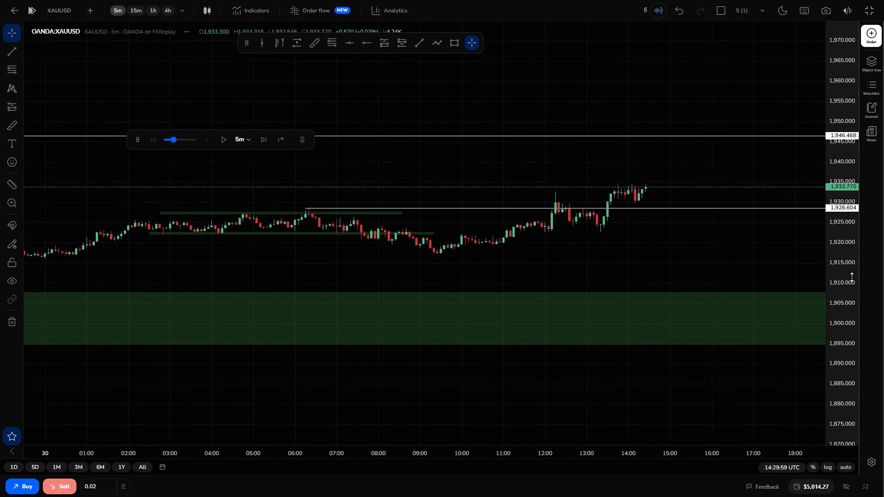
drag(852, 277, 824, 183)
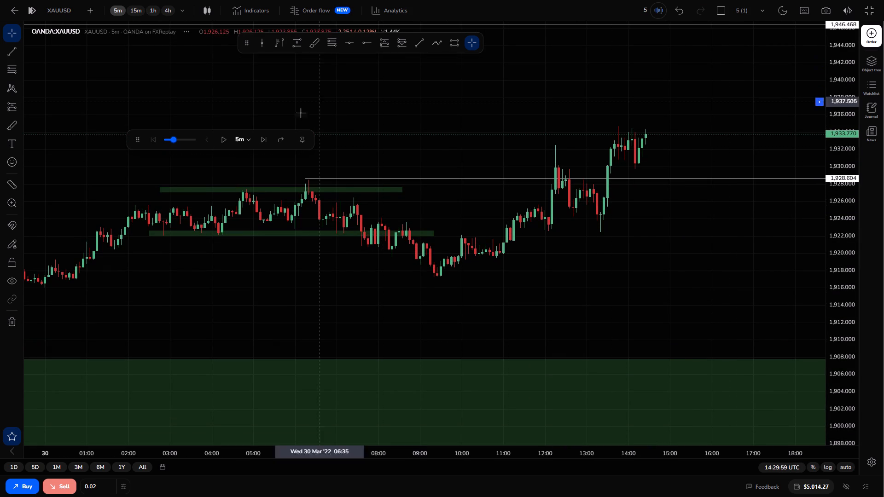
Advance the replay in 5m steps to 17:44:59 on 30 March.
triple_click(260, 143)
triple_click(260, 143)
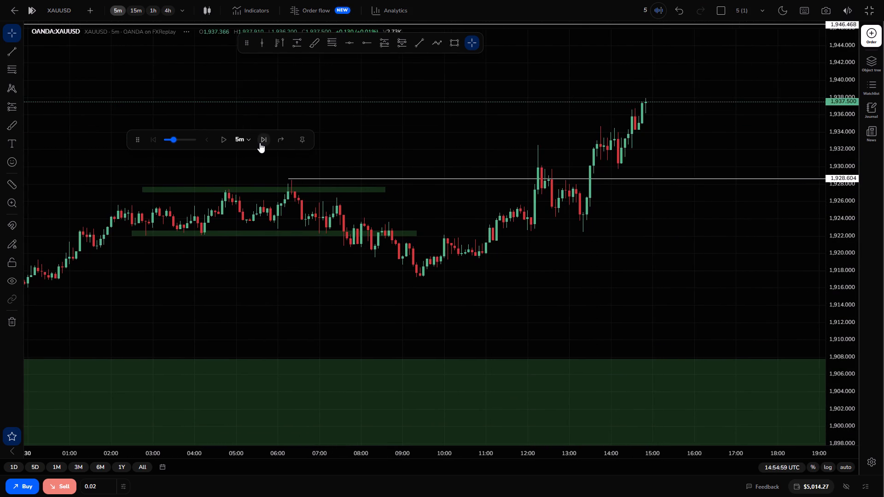
triple_click(260, 143)
triple_click(260, 143)
triple_click(260, 143)
triple_click(260, 143)
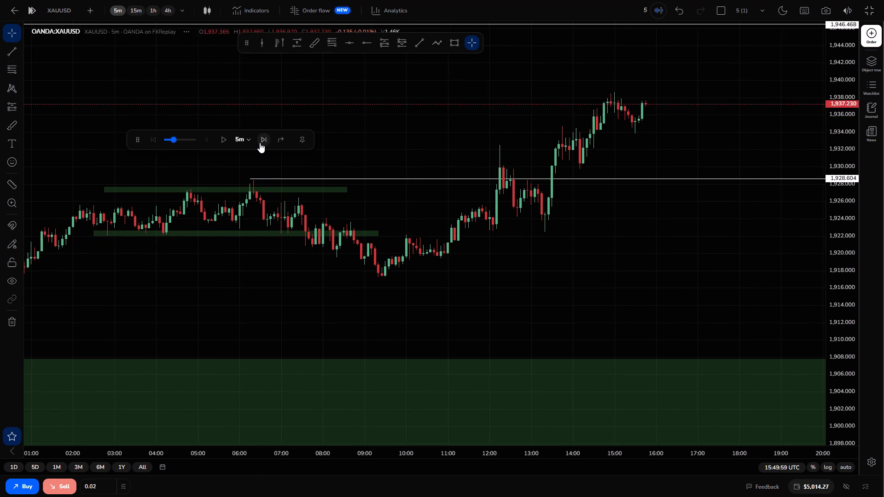
triple_click(260, 143)
triple_click(260, 143)
triple_click(260, 143)
triple_click(260, 143)
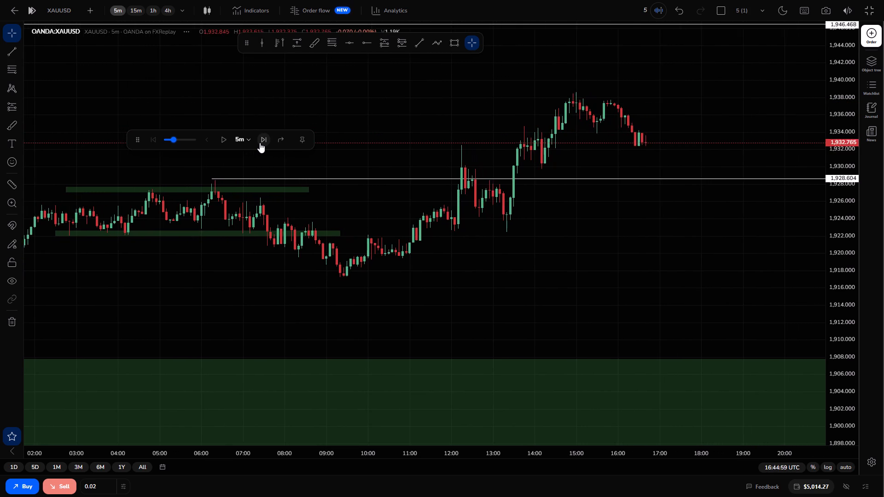
triple_click(260, 143)
triple_click(260, 143)
triple_click(260, 143)
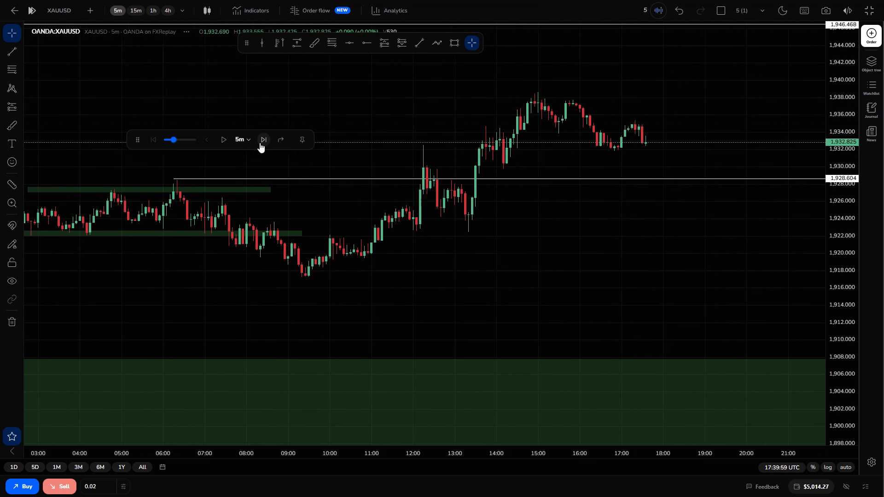
Raise the replay speed to 16x per sec and play it to 18:39:59.
click(197, 136)
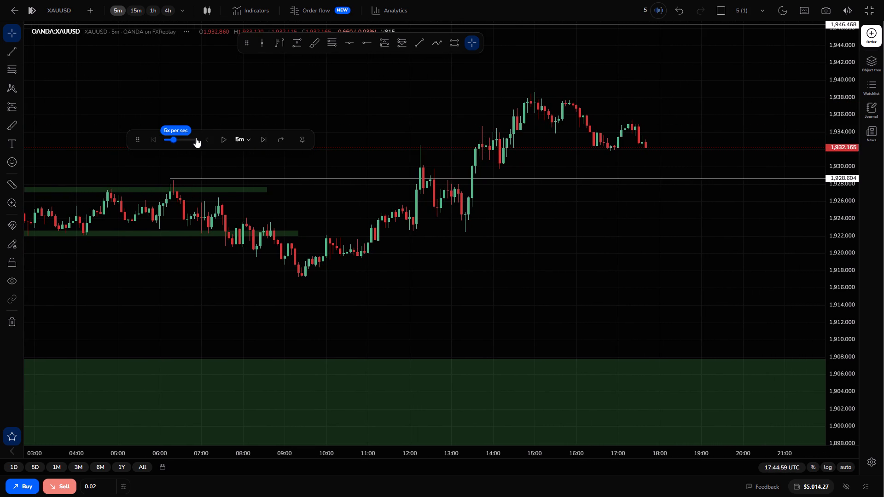
click(196, 138)
click(221, 136)
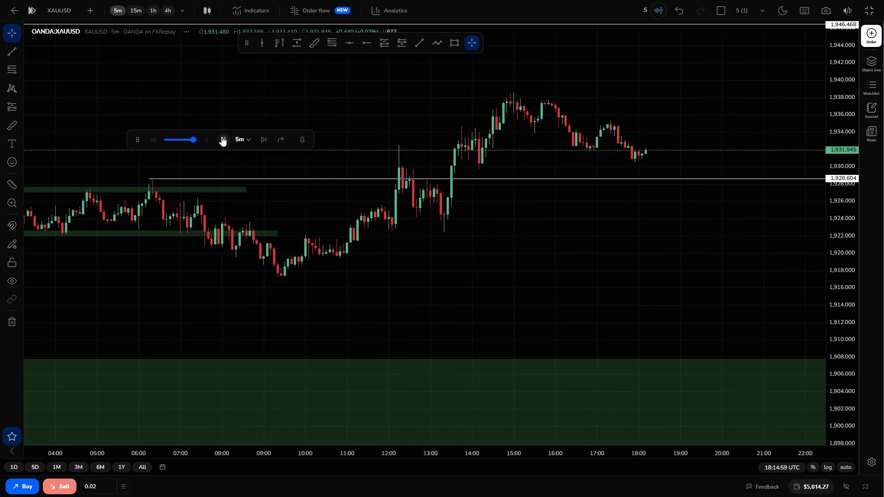
click(221, 136)
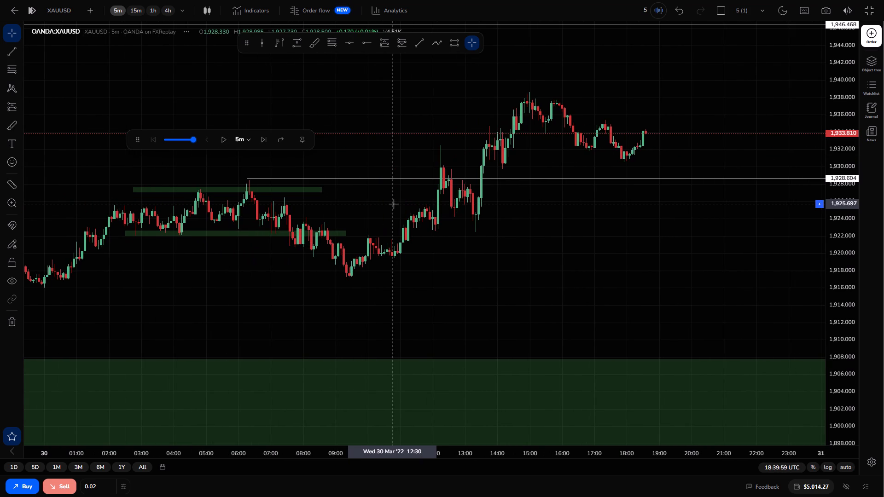
Switch the chart to 1h and advance the replay in 5m steps to 22:39:59.
click(151, 12)
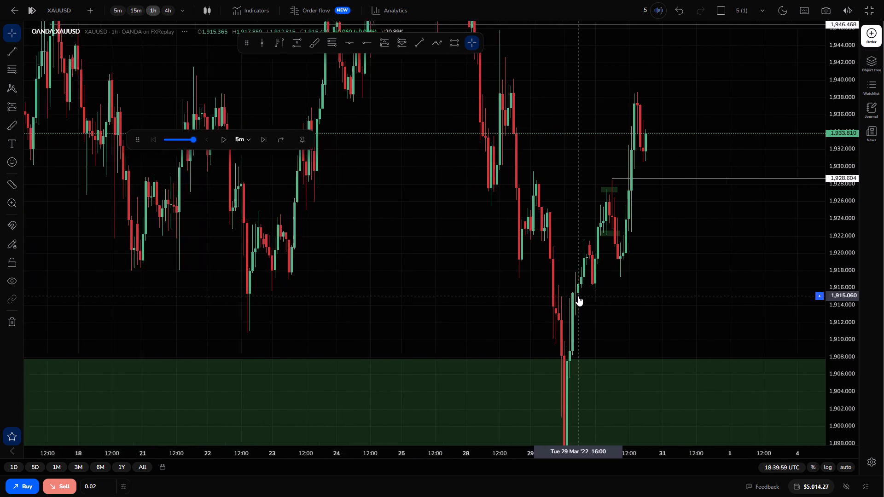
scroll(578, 296, right, 1)
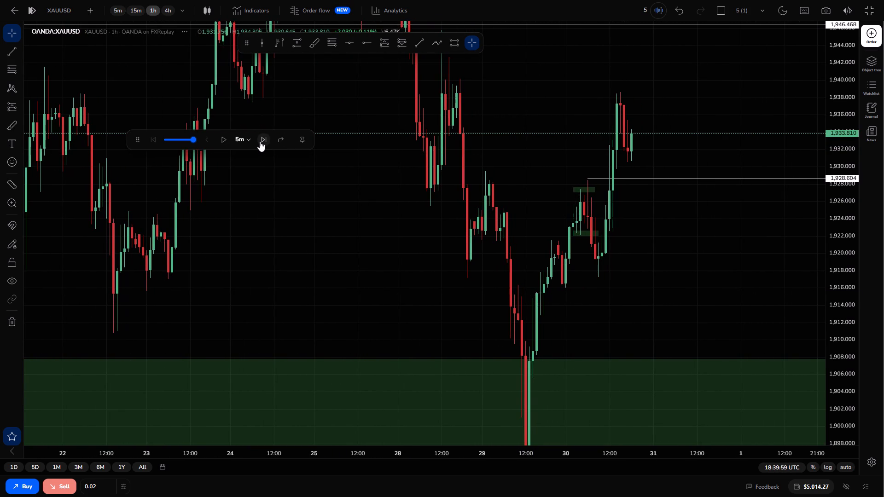
triple_click(260, 140)
triple_click(260, 140)
triple_click(260, 140)
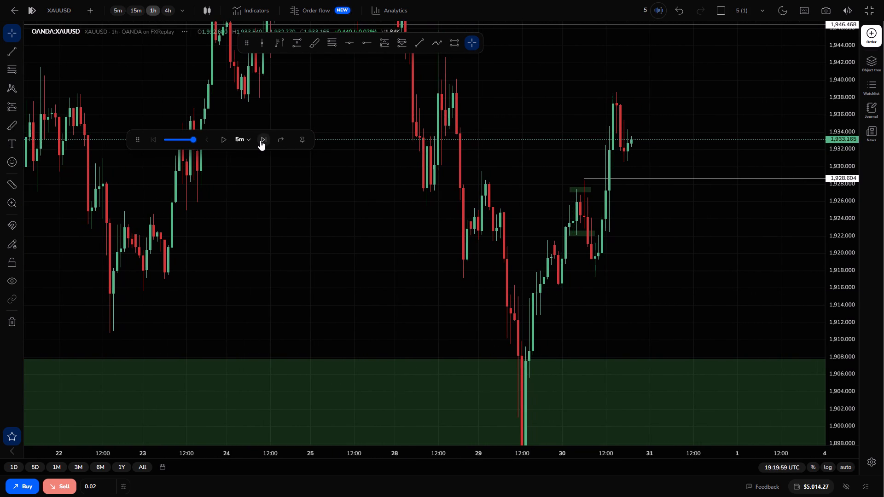
triple_click(260, 140)
triple_click(260, 140)
triple_click(260, 140)
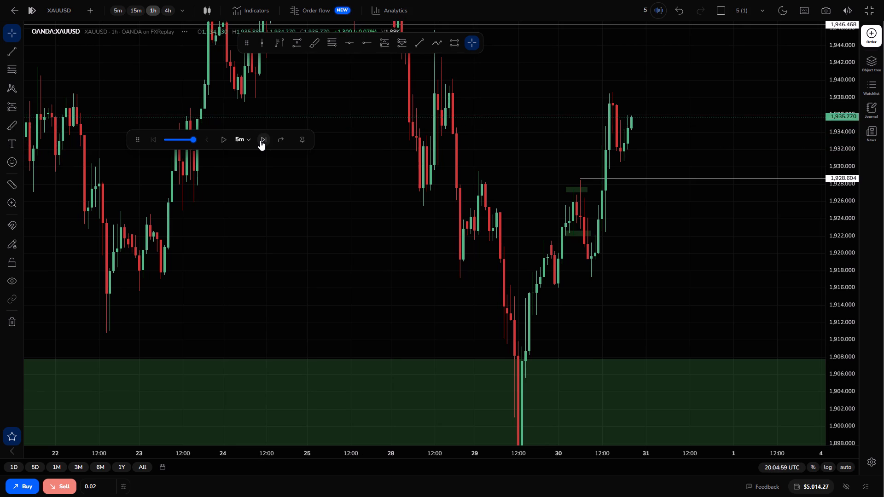
triple_click(260, 140)
triple_click(260, 140)
triple_click(260, 140)
triple_click(260, 140)
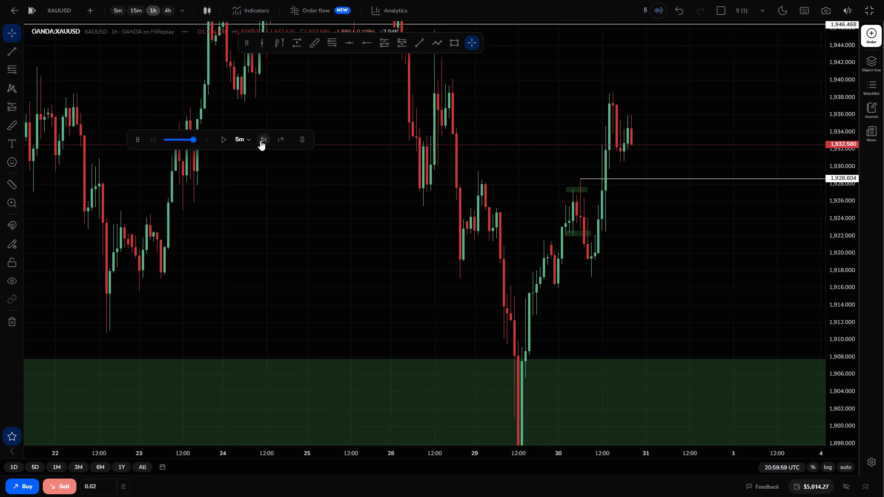
triple_click(260, 140)
triple_click(260, 140)
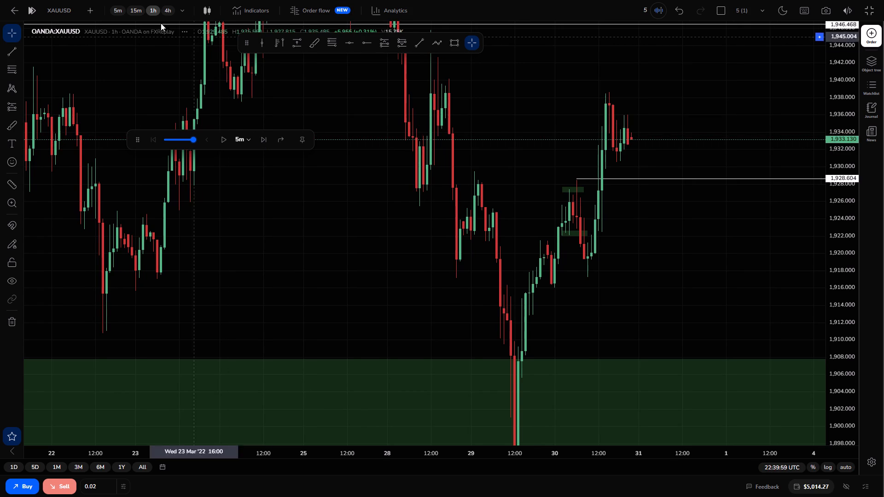
On the 5m chart, draw a rectangle zone over the 30 March highs from about 1,938.47 to 1,937.43, spanning 14:55 to 23:10.
click(114, 9)
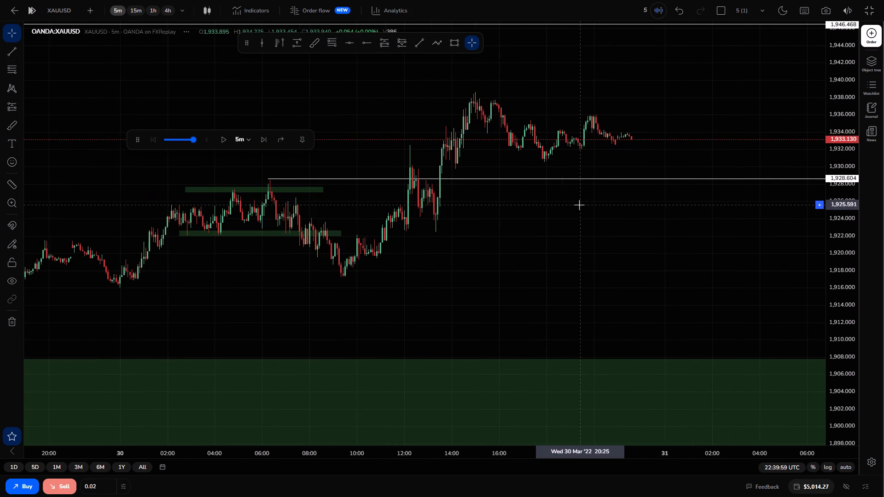
drag(839, 289, 796, 158)
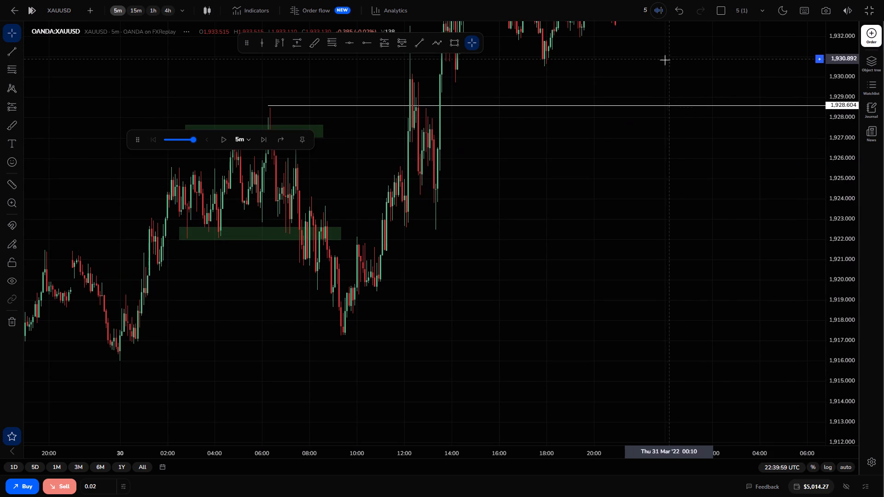
drag(665, 60, 762, 205)
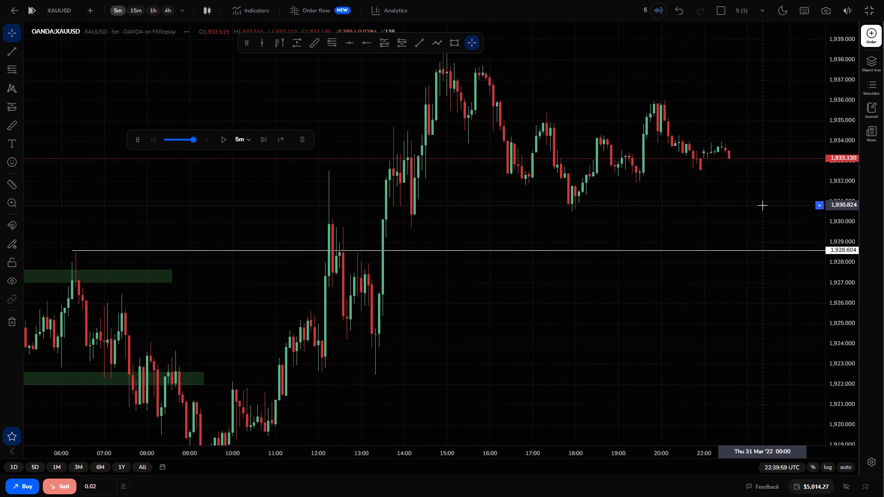
drag(739, 212, 680, 243)
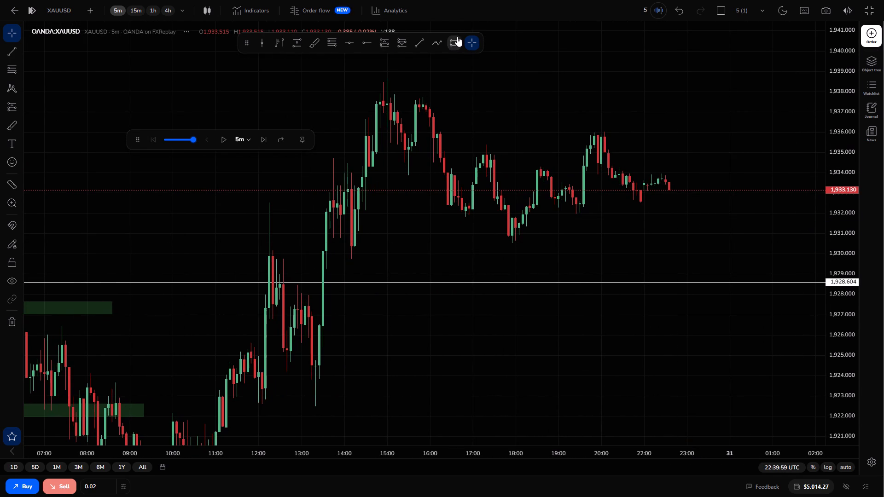
click(457, 36)
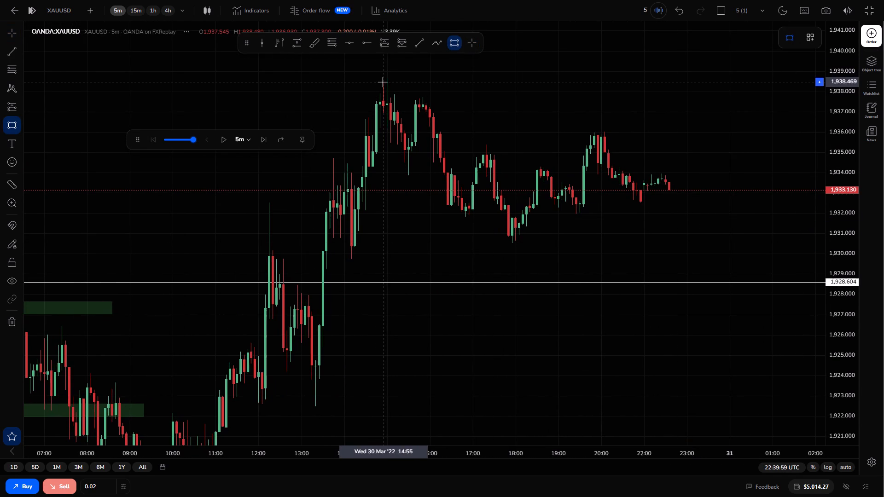
drag(383, 82, 694, 104)
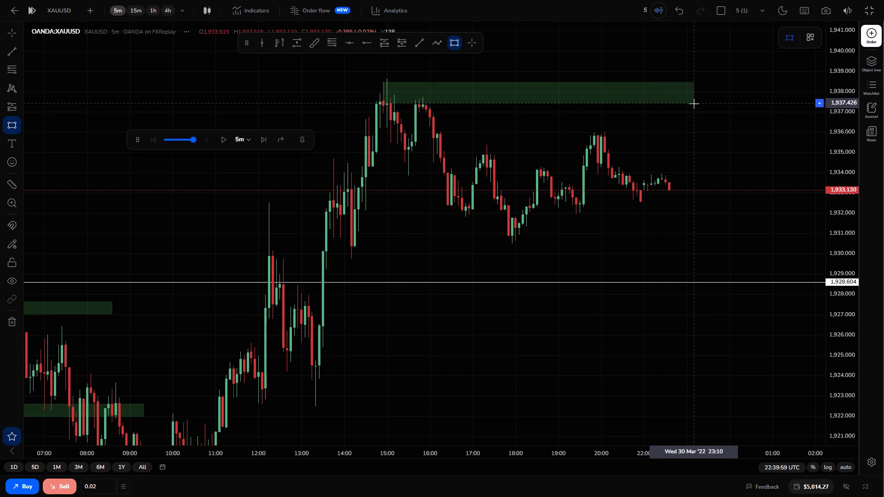
Finish the rectangle zone over the 30 March highs with its end just past 23:10, and deselect it.
drag(694, 104, 696, 104)
click(696, 104)
click(698, 161)
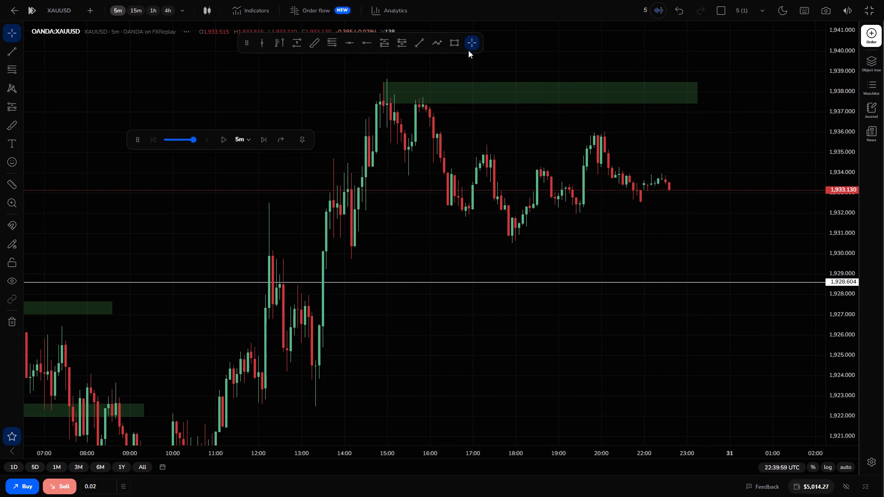
Draw a rectangle zone at the 30 March lows from about 1,930.89 to 1,930.39, spanning 14:40 to 01:10 on 31 March.
click(456, 42)
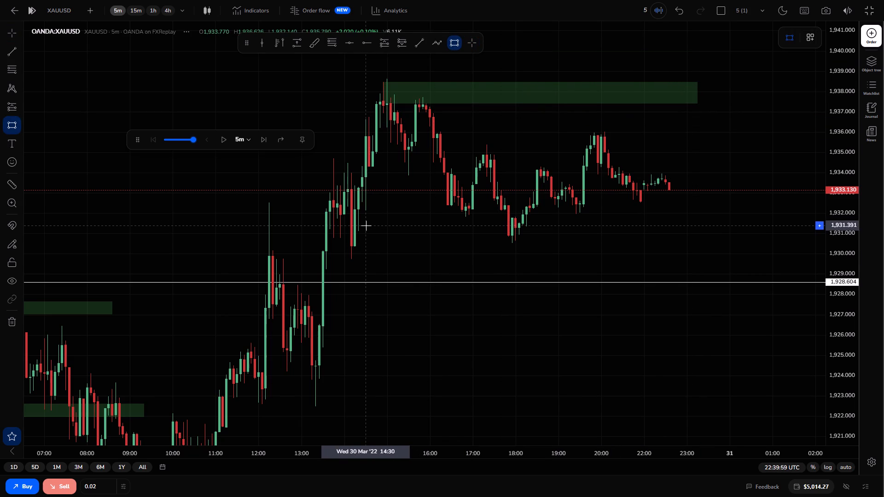
drag(374, 236, 674, 260)
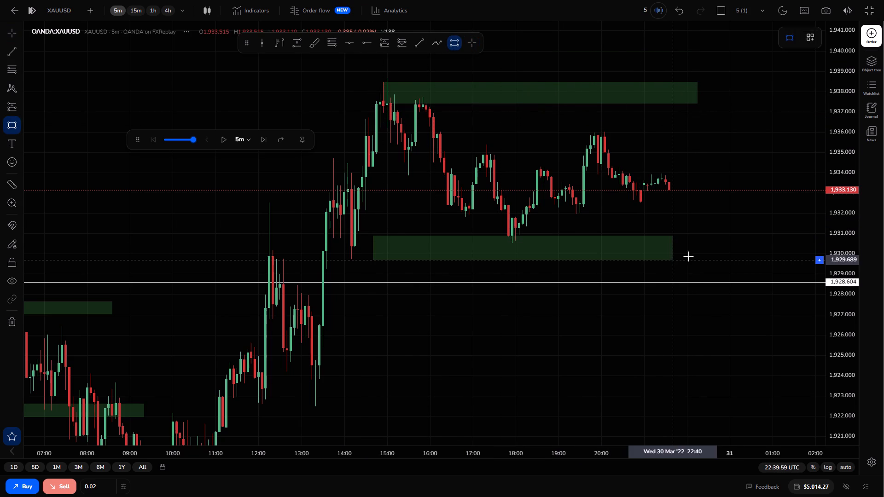
click(779, 246)
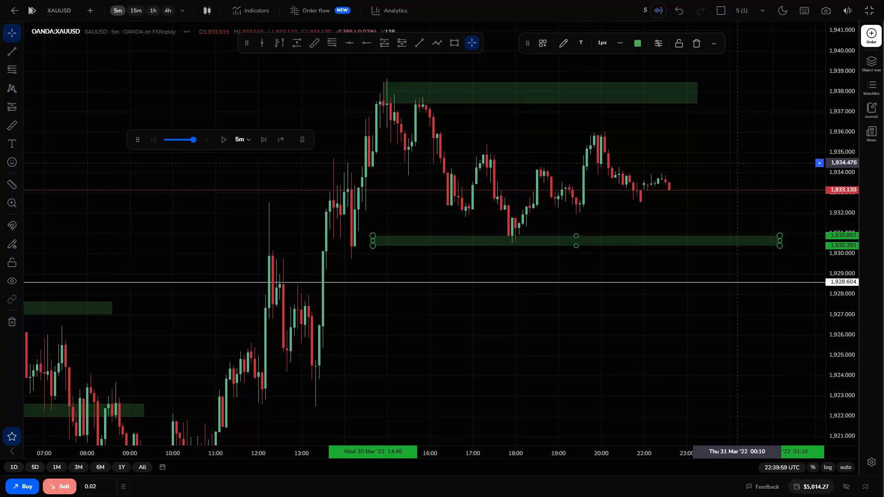
click(739, 163)
Step the replay forward and play it to 01:44:59 on 31 March.
triple_click(261, 138)
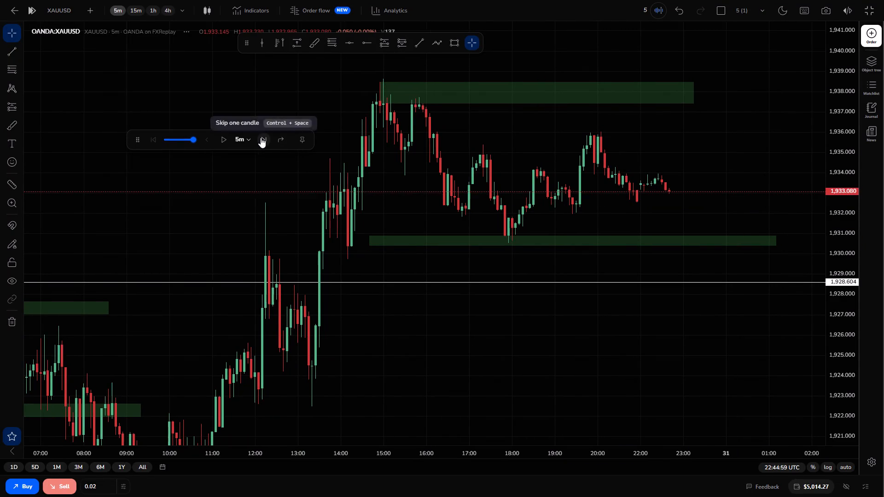
click(261, 138)
click(224, 137)
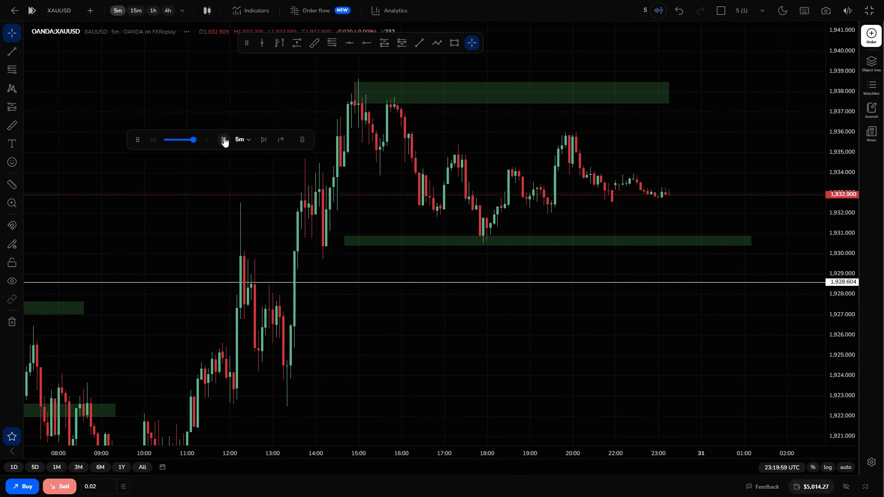
click(222, 138)
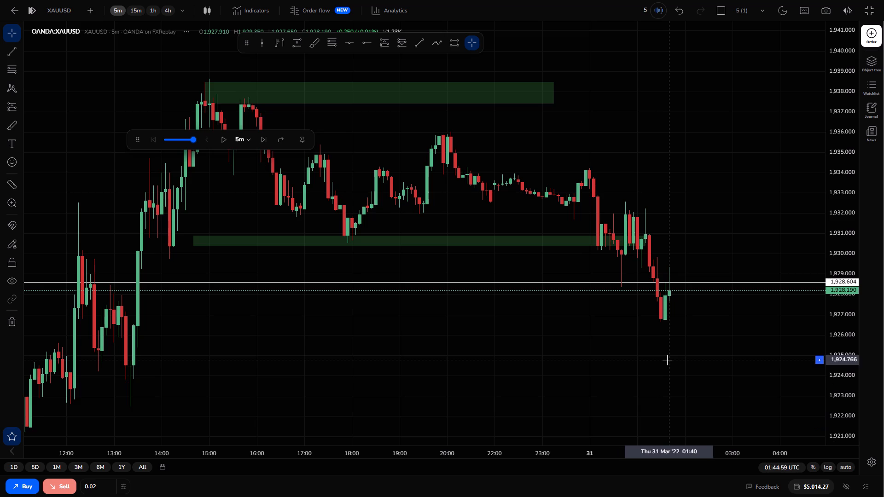
Advance the replay two 5m candles to 01:54:59 on 31 March.
drag(667, 360, 687, 290)
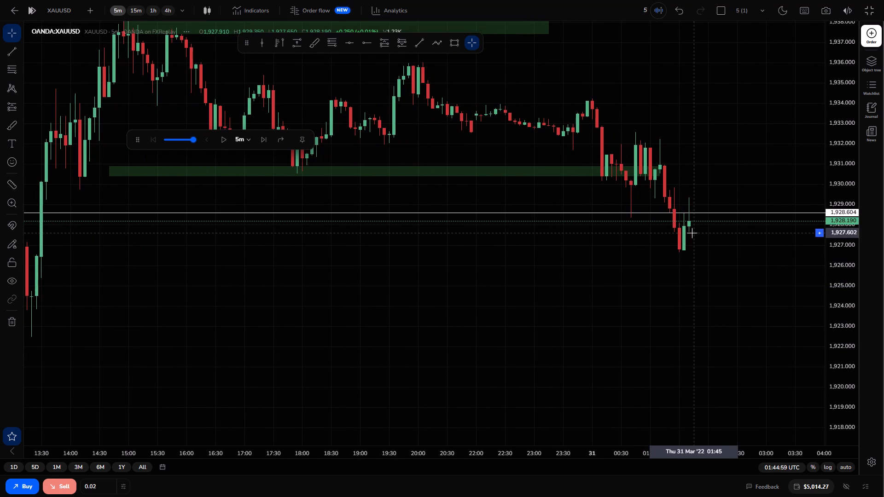
drag(692, 233, 722, 266)
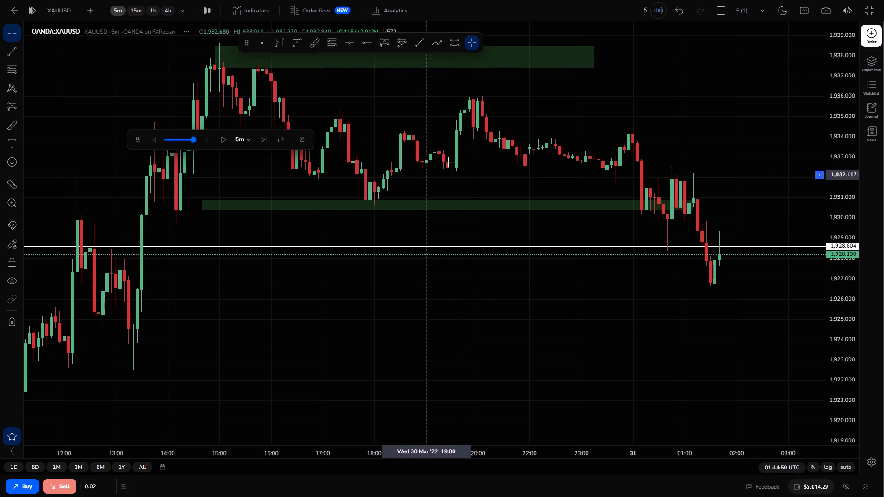
click(264, 140)
click(264, 140)
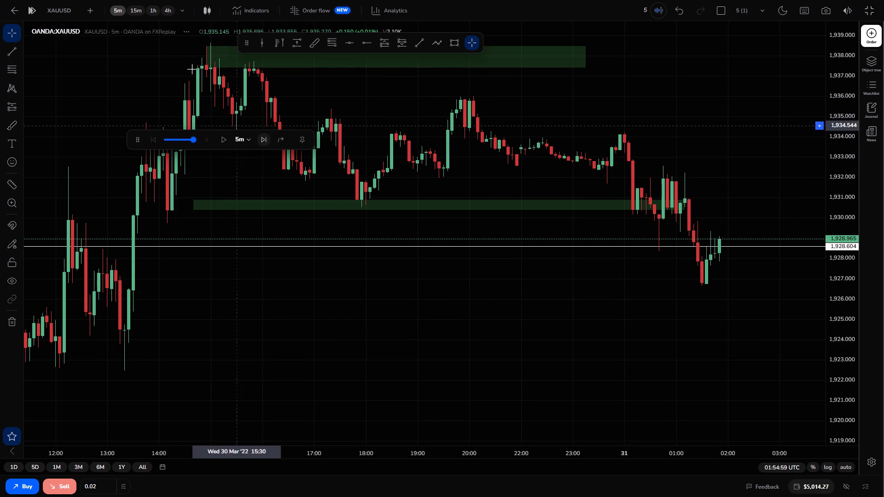
Examine the 30–31 March price action against the marked zones on the 15m chart and again on the 5m chart.
click(135, 11)
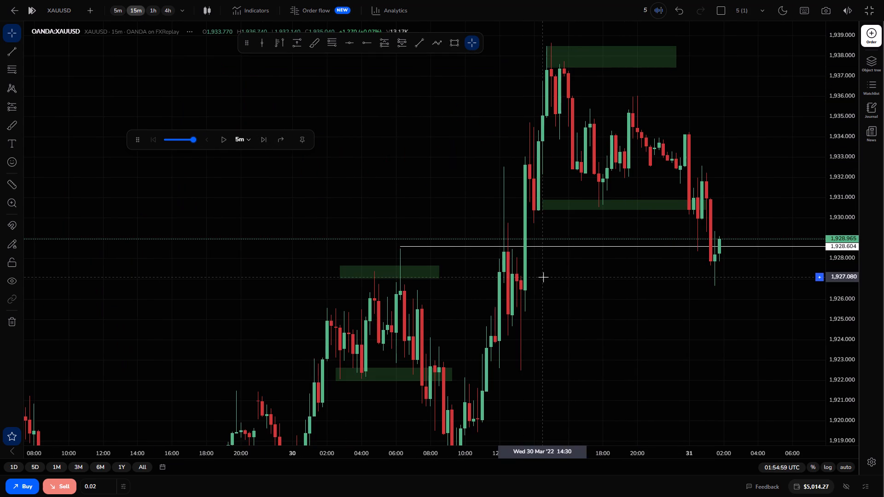
drag(610, 311, 590, 268)
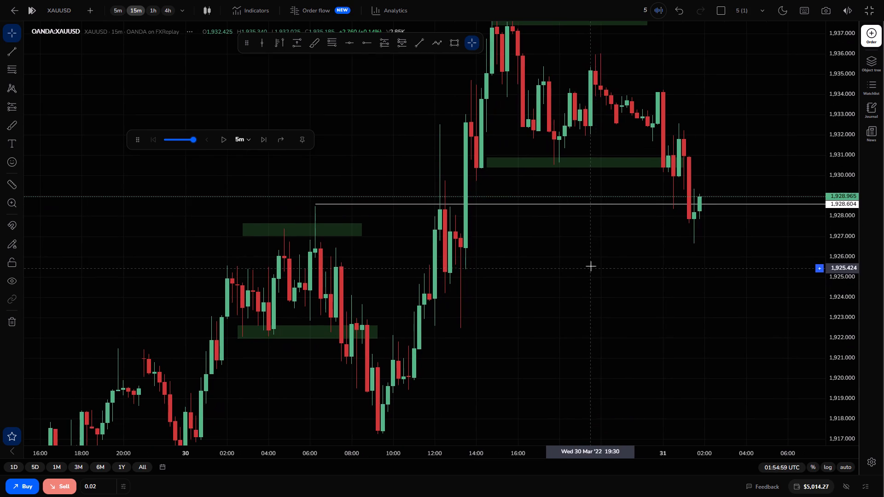
drag(654, 251, 670, 322)
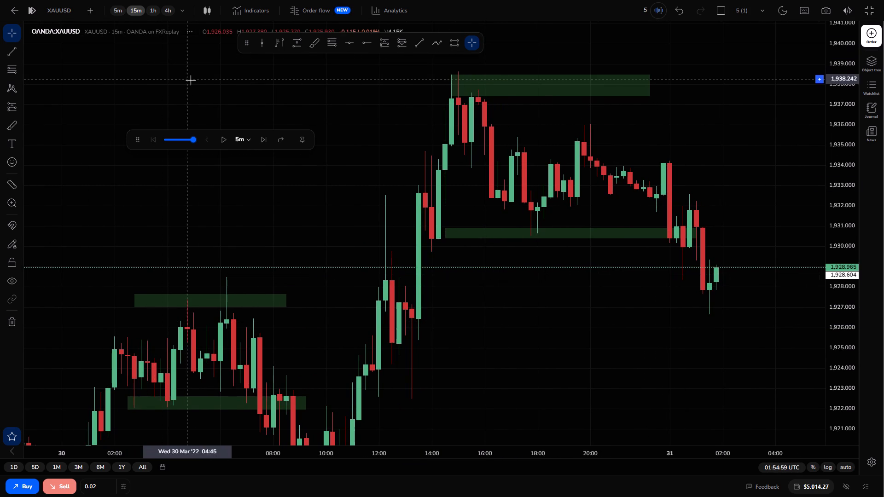
click(117, 8)
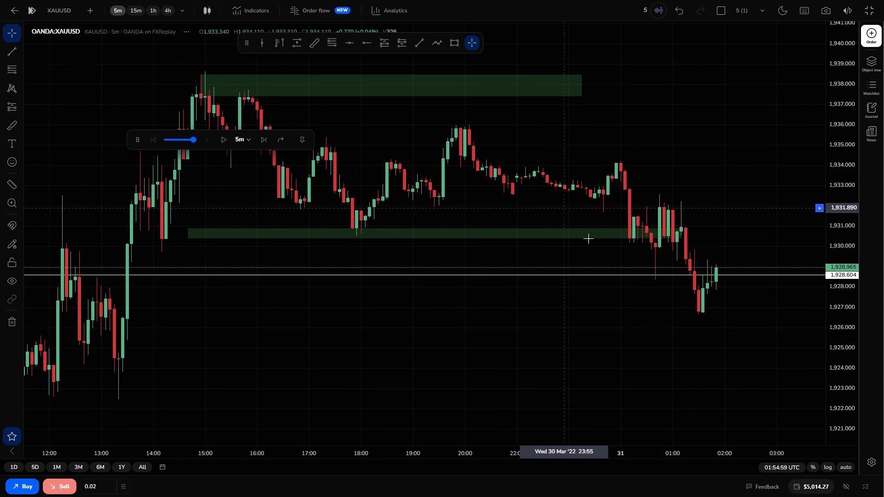
click(660, 334)
drag(660, 334, 407, 463)
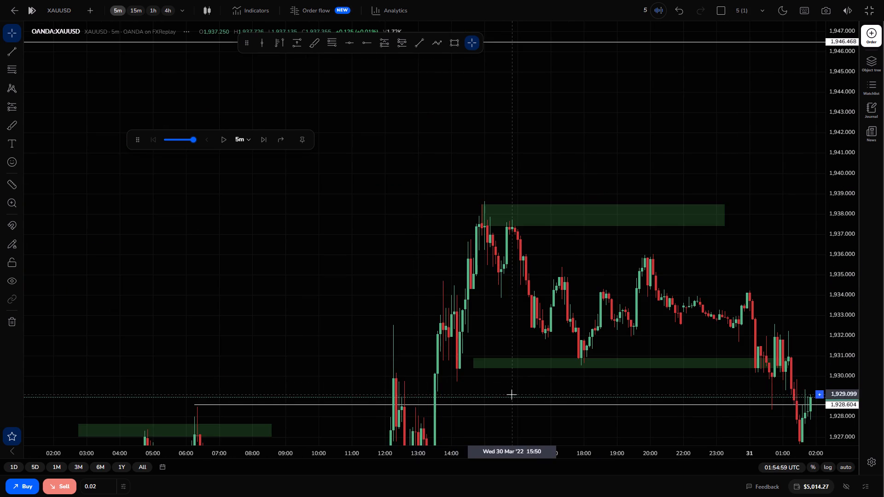
drag(512, 394, 268, 266)
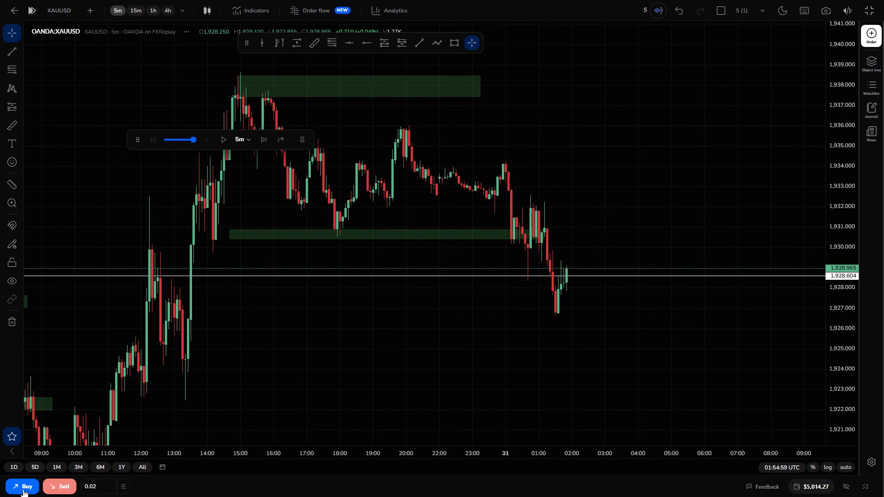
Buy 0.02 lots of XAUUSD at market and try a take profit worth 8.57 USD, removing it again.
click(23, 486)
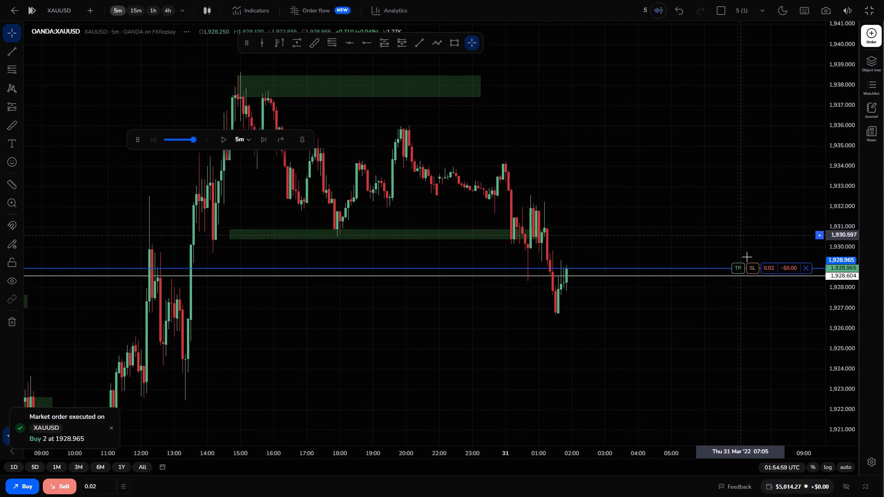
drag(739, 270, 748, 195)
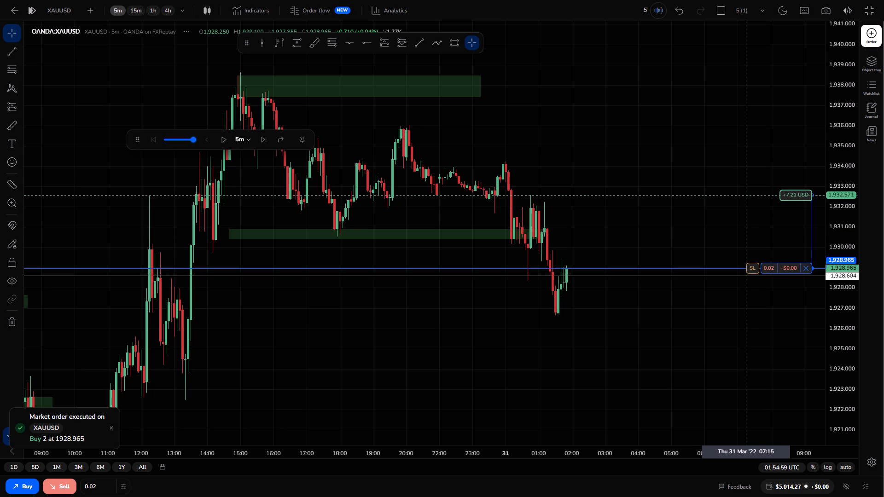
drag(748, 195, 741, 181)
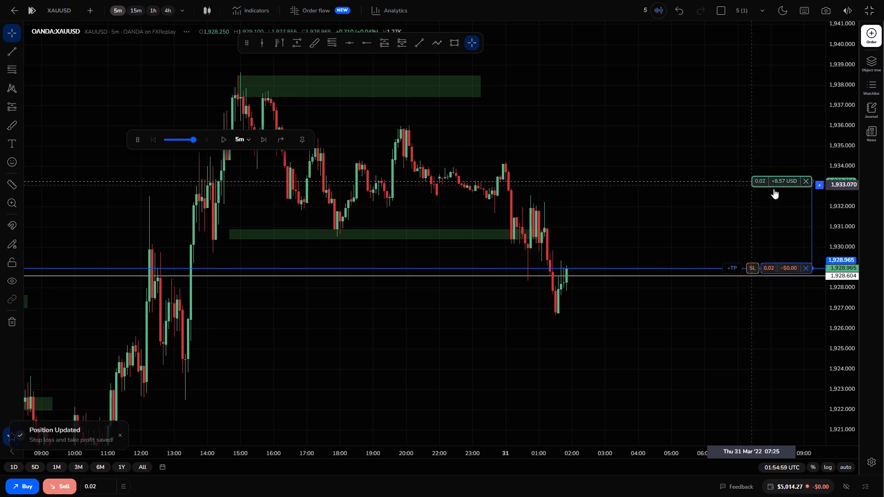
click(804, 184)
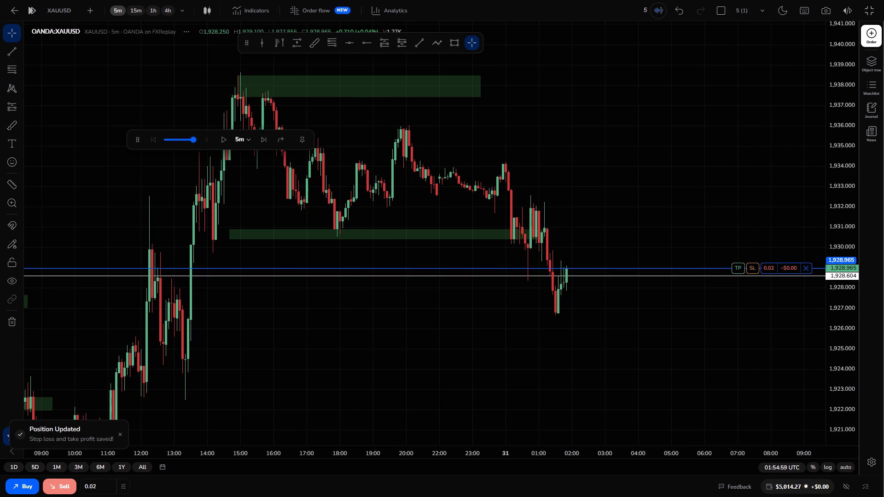
Set the order size to 0.1 lots.
click(102, 491)
key(BackSpace)
key(BackSpace)
key(1)
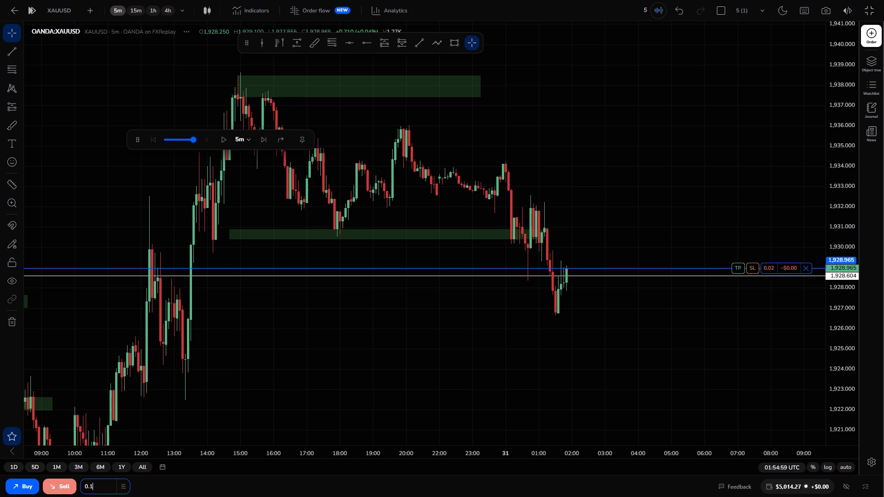
click(287, 385)
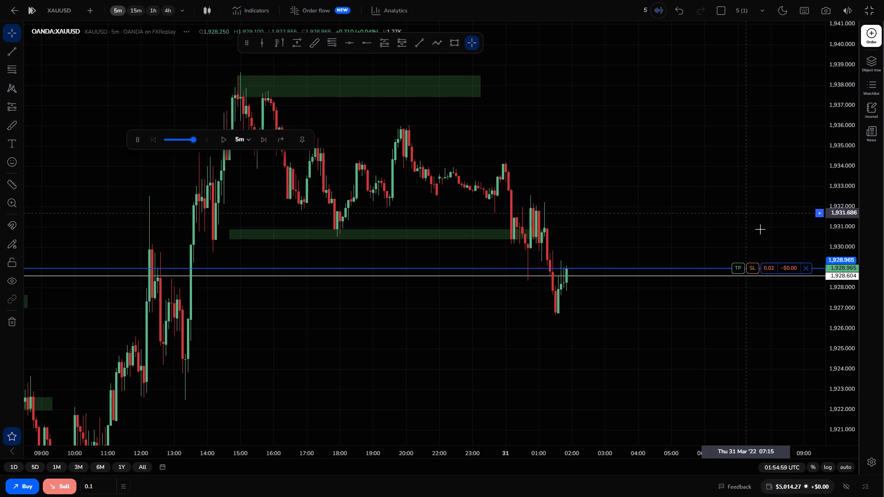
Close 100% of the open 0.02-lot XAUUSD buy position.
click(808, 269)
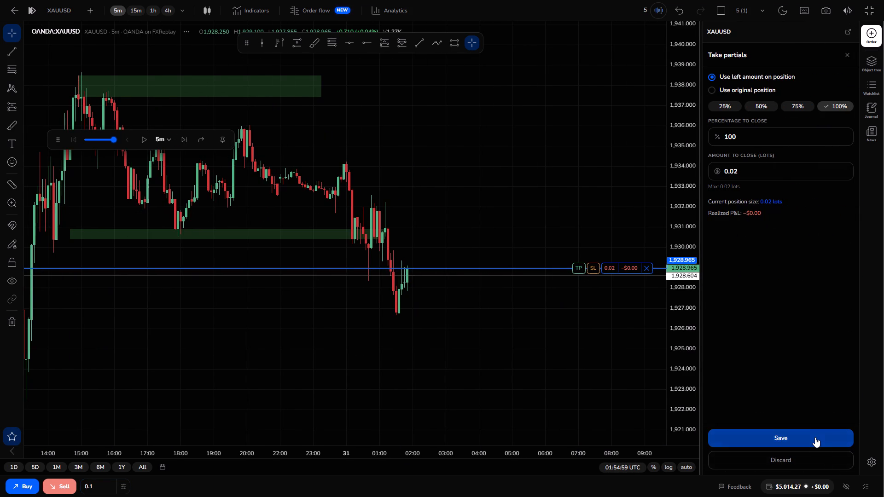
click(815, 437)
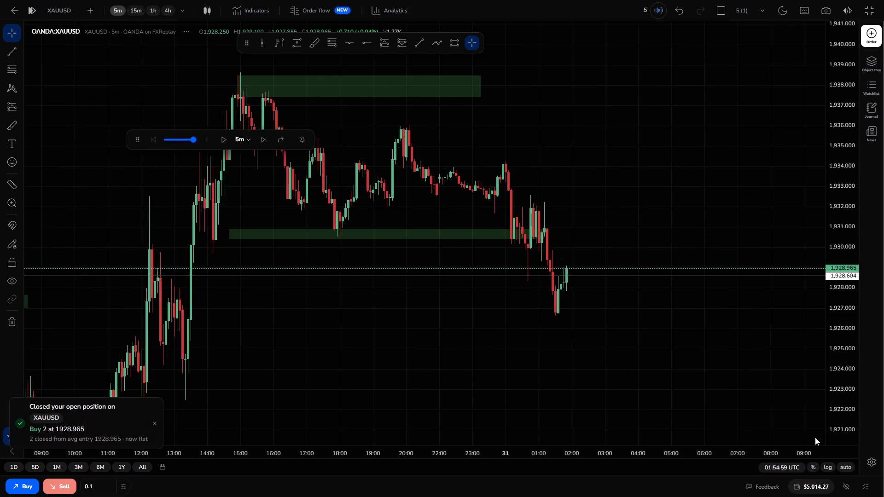
Buy 0.1 lots of XAUUSD at market and set its take profit at about 1,932.03.
key(alt+q)
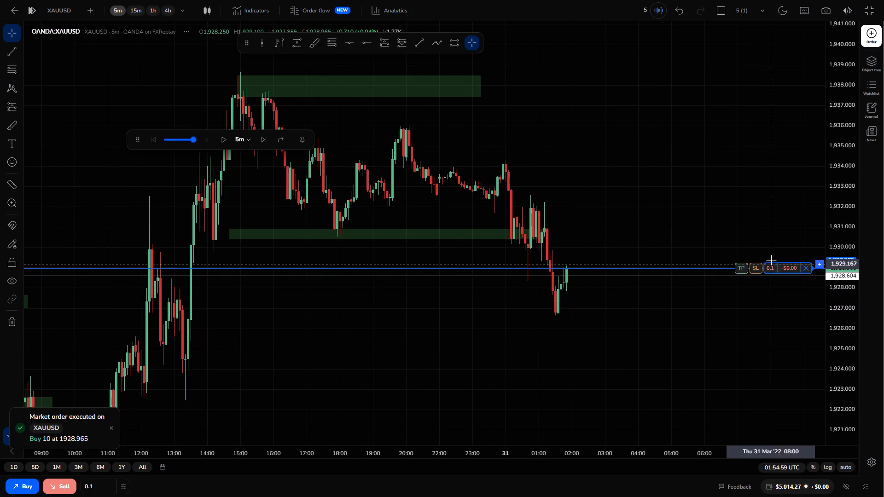
drag(739, 266, 737, 204)
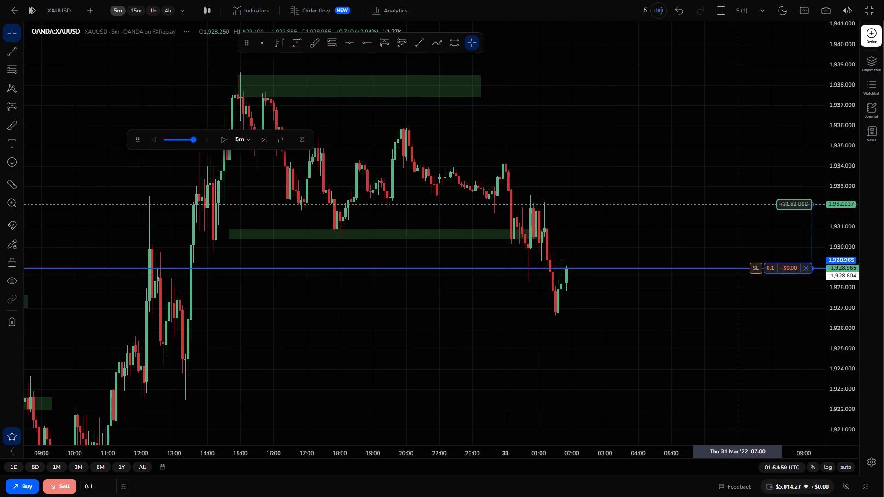
drag(737, 204, 736, 208)
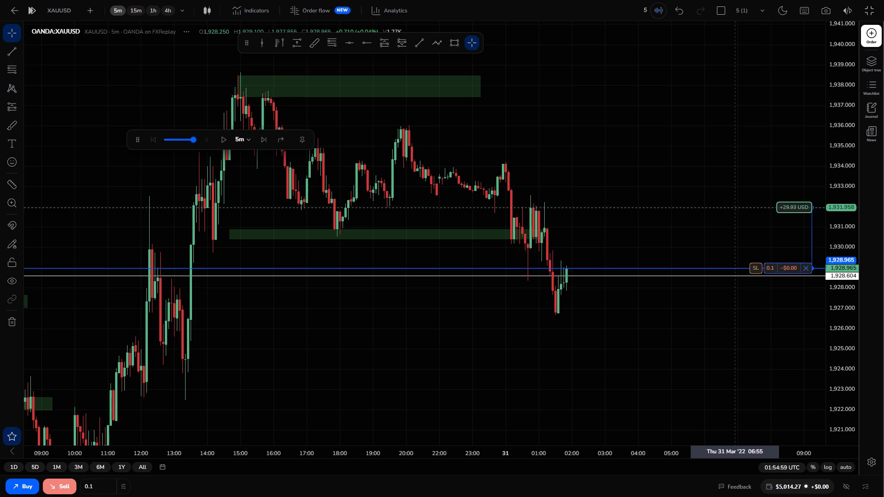
drag(736, 208, 736, 206)
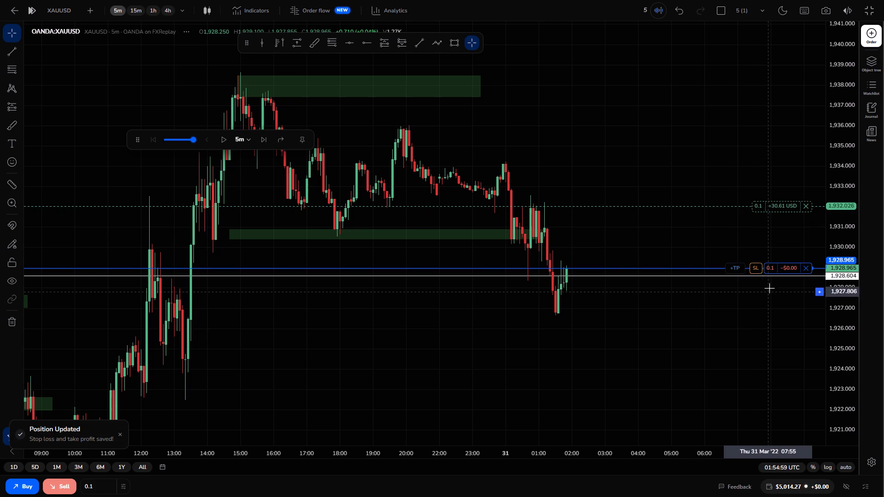
Set the stop loss of the 0.1-lot buy position at about 1,927.60.
drag(759, 267, 760, 295)
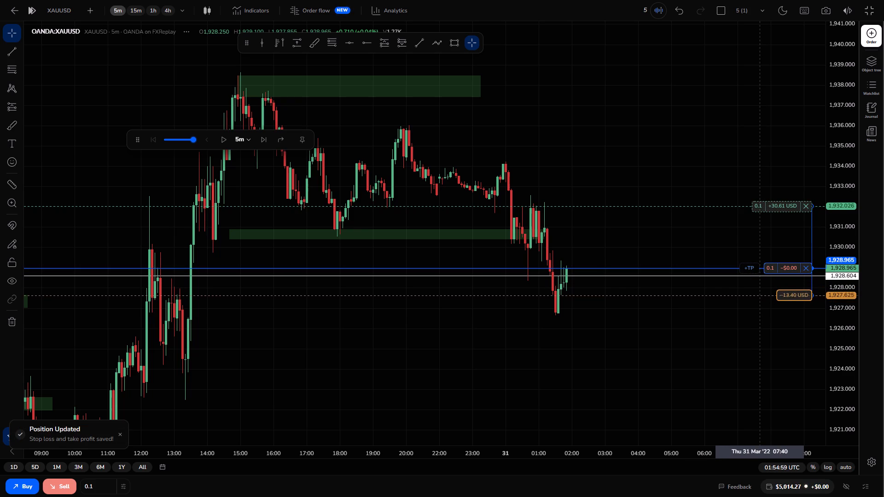
drag(760, 295, 760, 293)
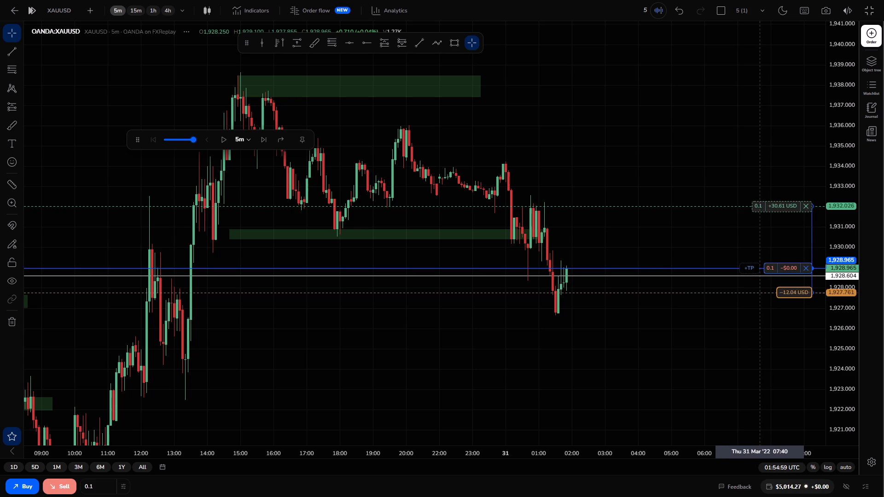
drag(760, 293, 760, 296)
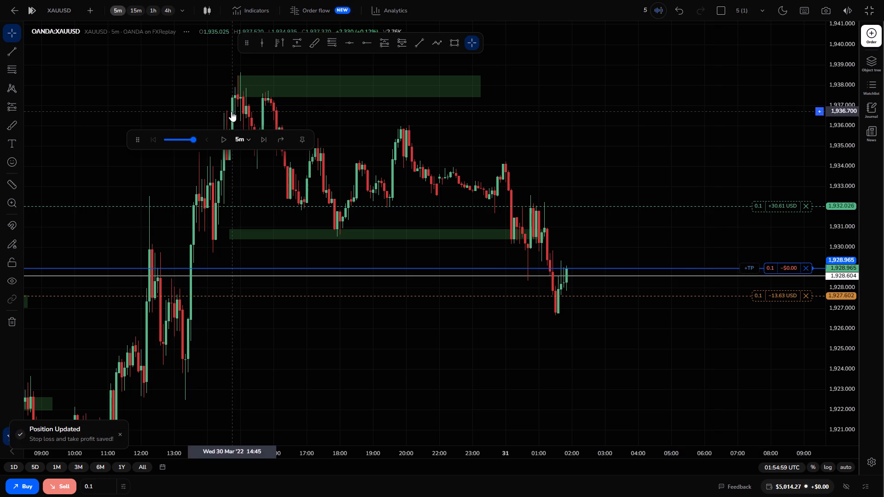
Advance the replay in 5m steps to 02:54:59 on 31 March.
click(262, 135)
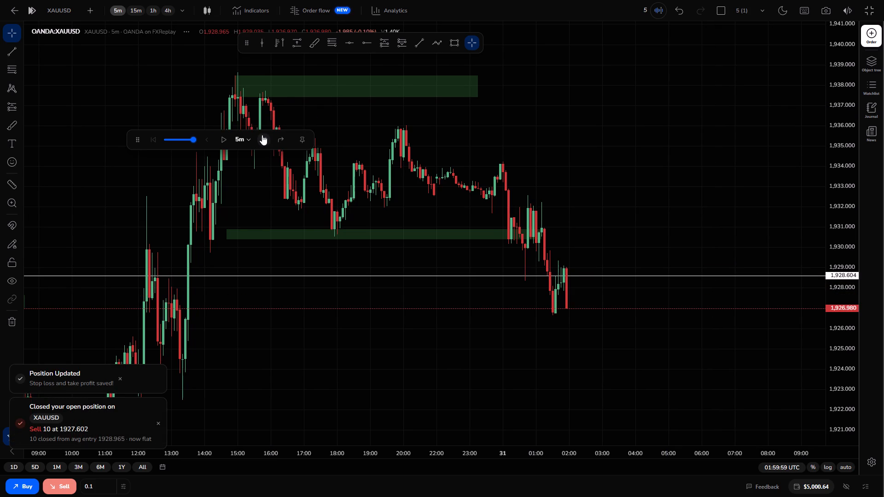
click(262, 135)
click(262, 135)
triple_click(262, 135)
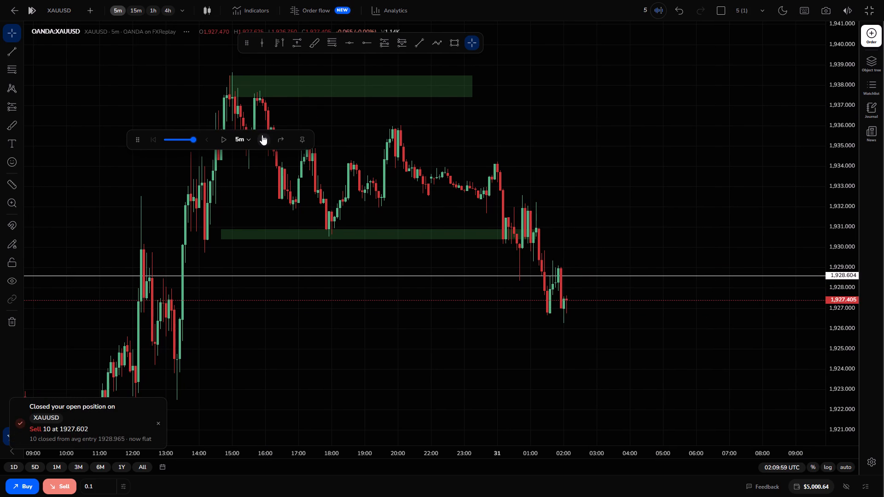
triple_click(262, 135)
triple_click(262, 135)
triple_click(262, 135)
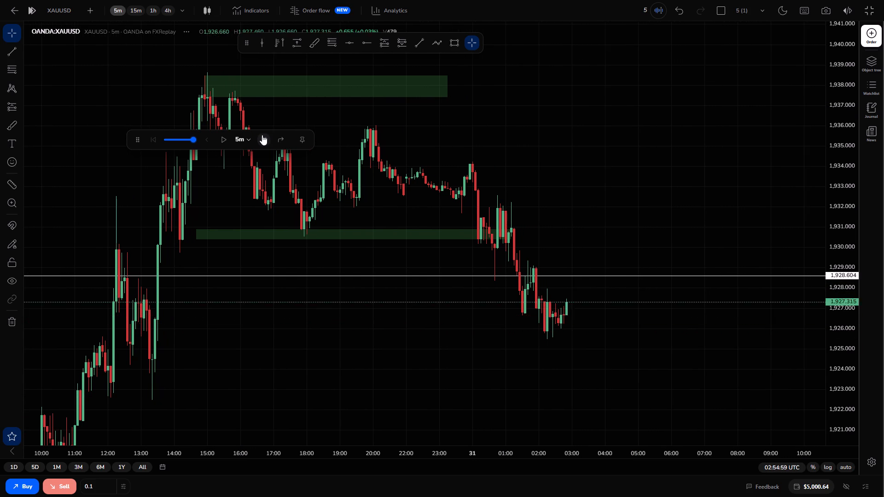
Play the 5m replay forward and pause it at 04:24:59 on 31 March.
click(226, 138)
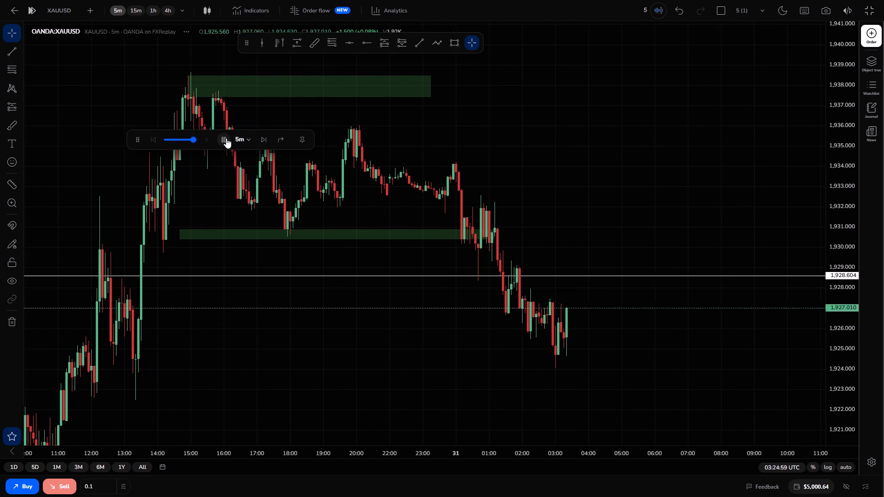
click(226, 138)
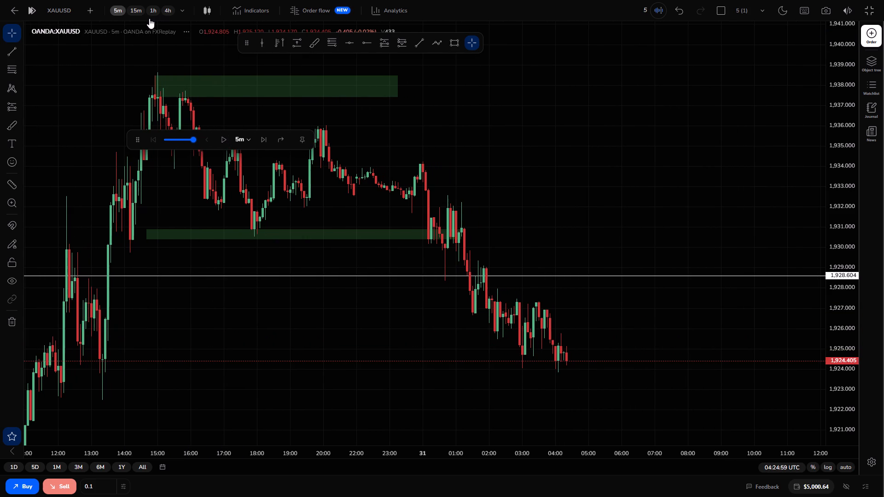
Examine XAUUSD price structure around the marked zones on the 4h, 1h and 15m charts.
click(153, 9)
click(172, 8)
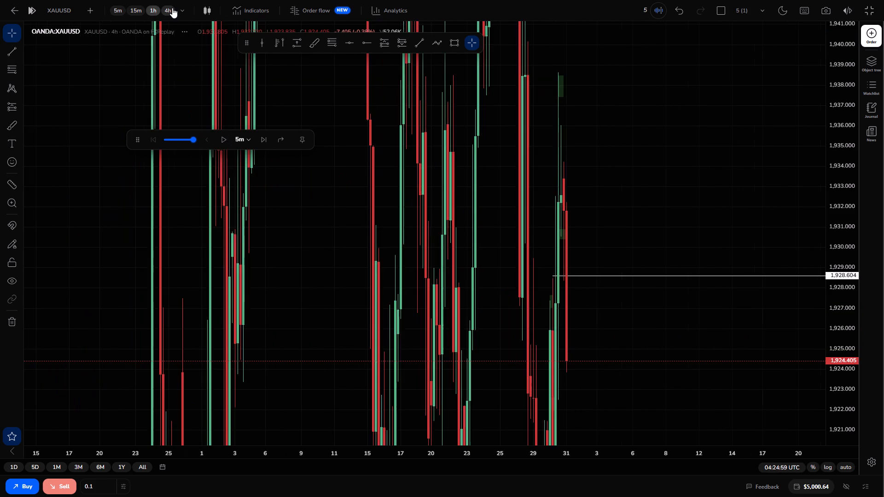
drag(846, 155, 851, 207)
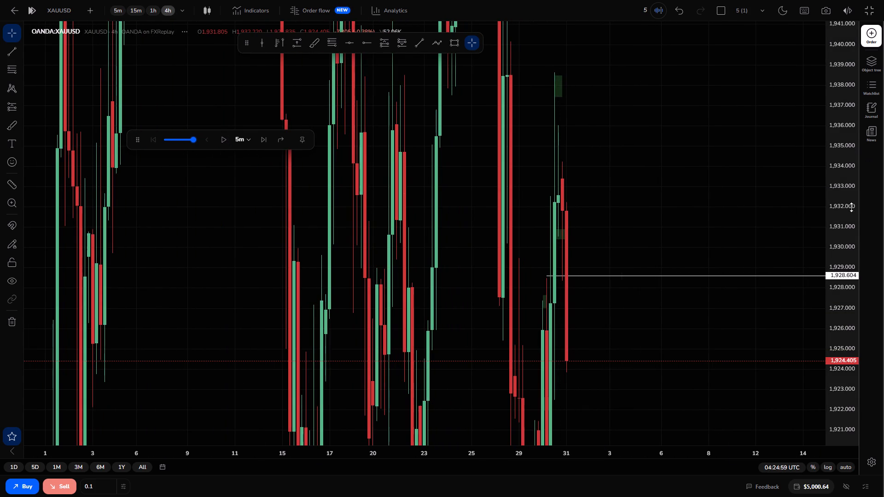
drag(851, 207, 845, 403)
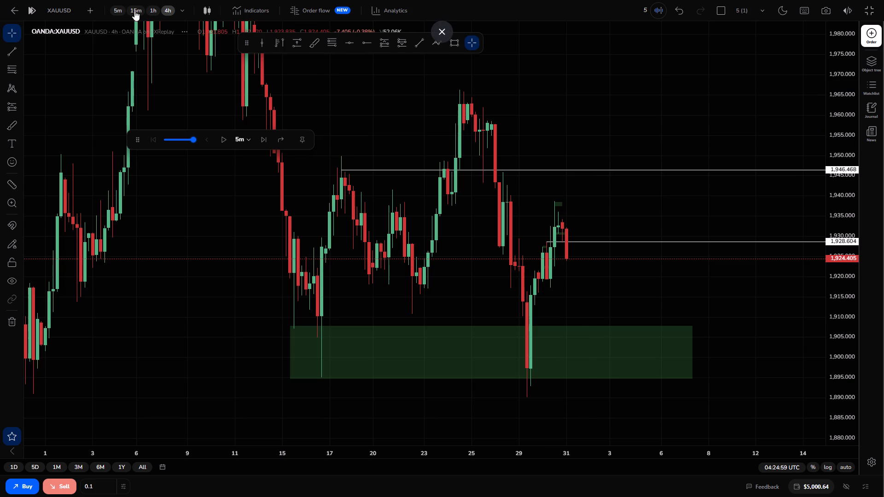
click(151, 10)
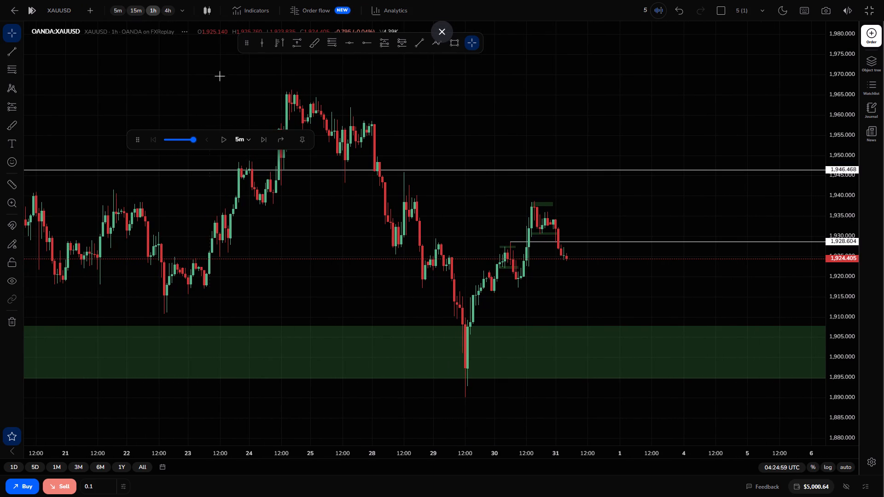
drag(422, 248, 465, 241)
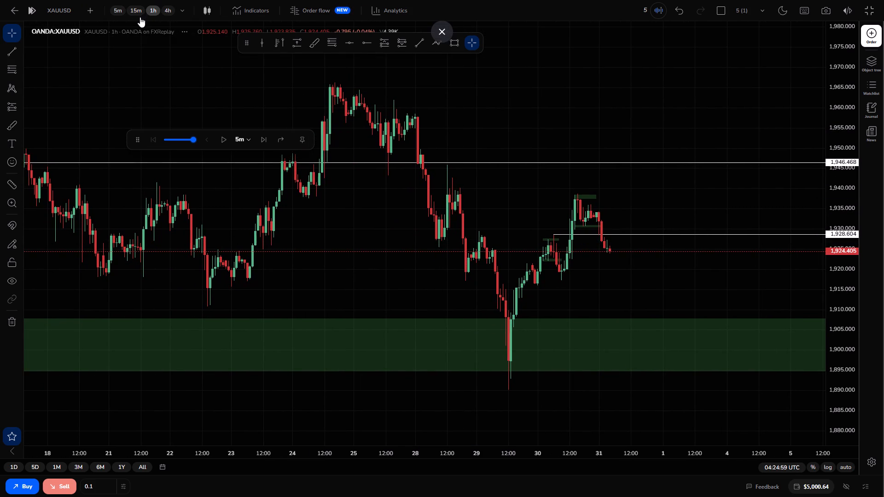
click(137, 11)
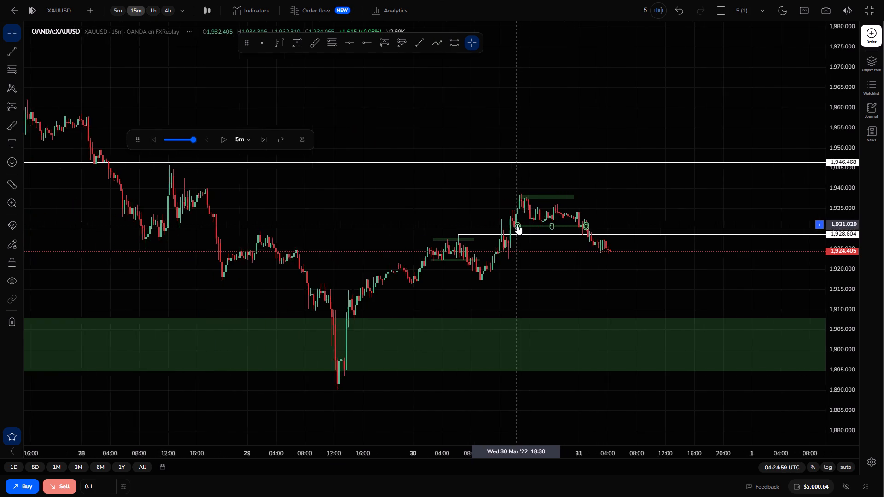
drag(842, 352, 843, 190)
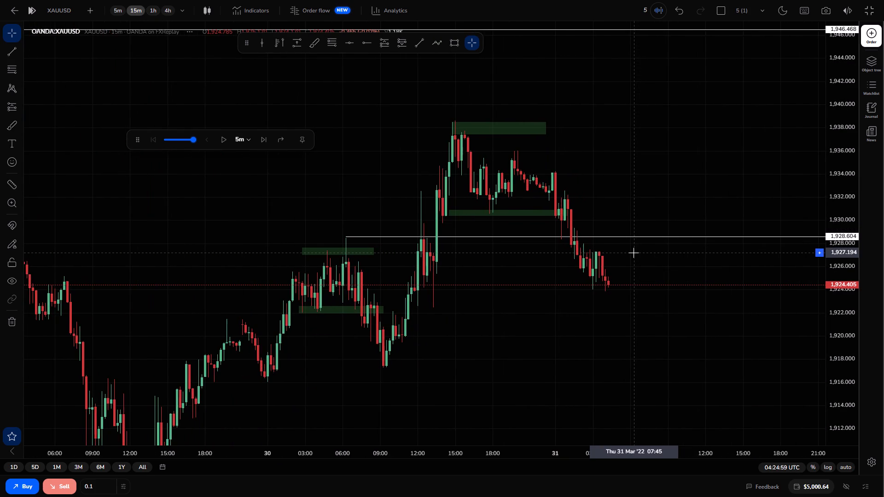
drag(649, 296, 675, 219)
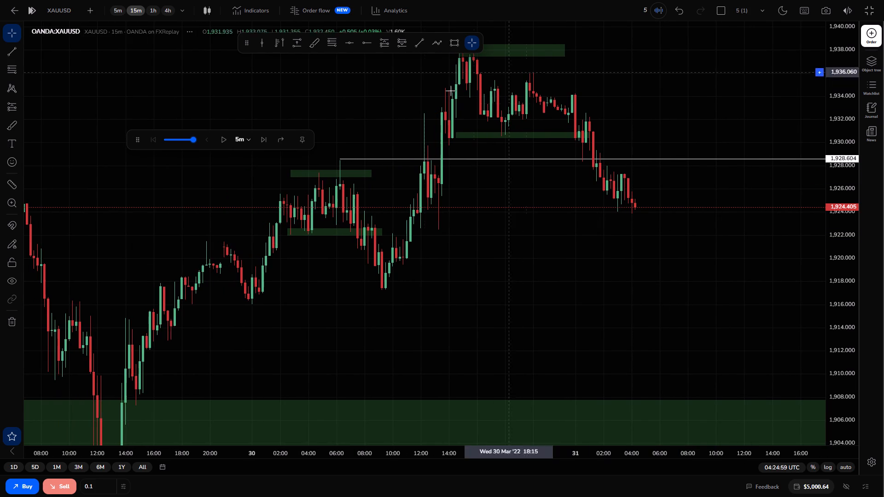
Advance the replay in 5m steps to 05:09:59 on 31 March while on the 15m chart.
click(257, 140)
drag(257, 140, 266, 142)
triple_click(262, 142)
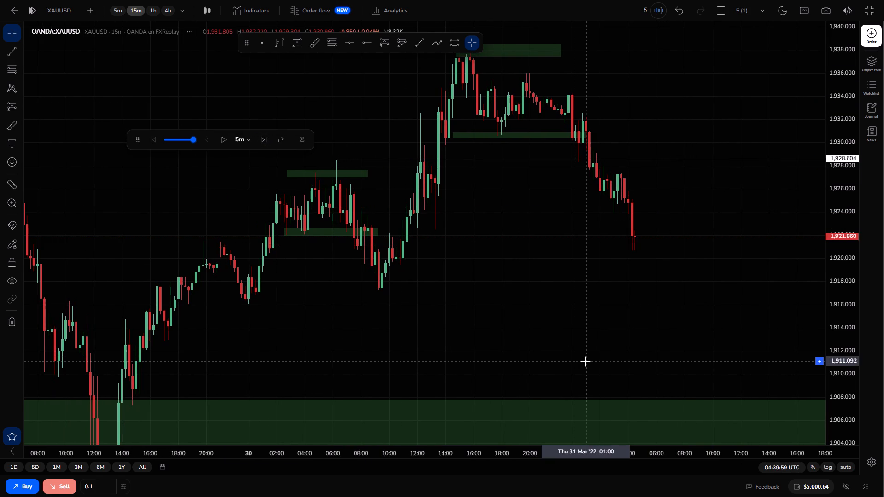
drag(569, 333, 646, 355)
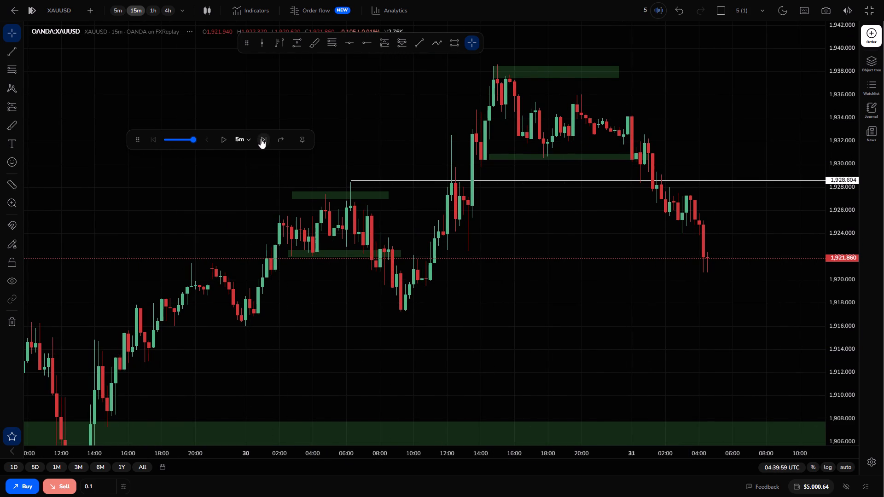
triple_click(261, 139)
triple_click(261, 139)
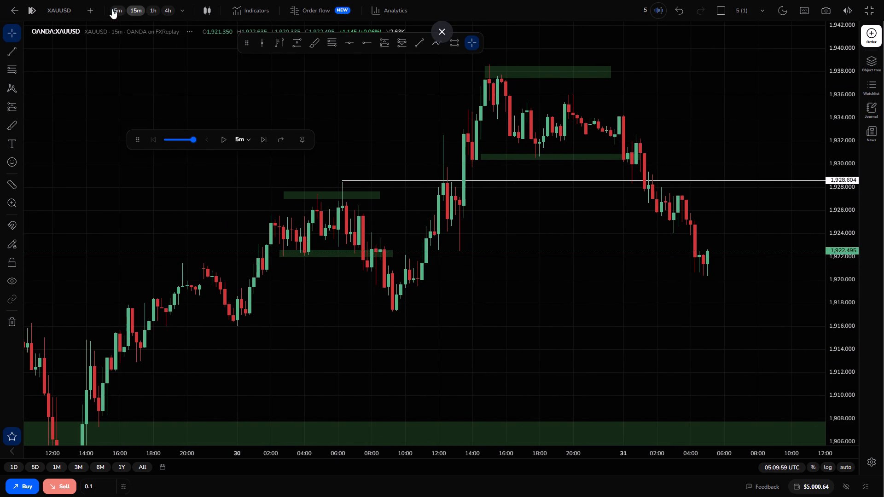
Switch to the 5m chart and run the replay forward to 07:09:59 on 31 March.
click(112, 9)
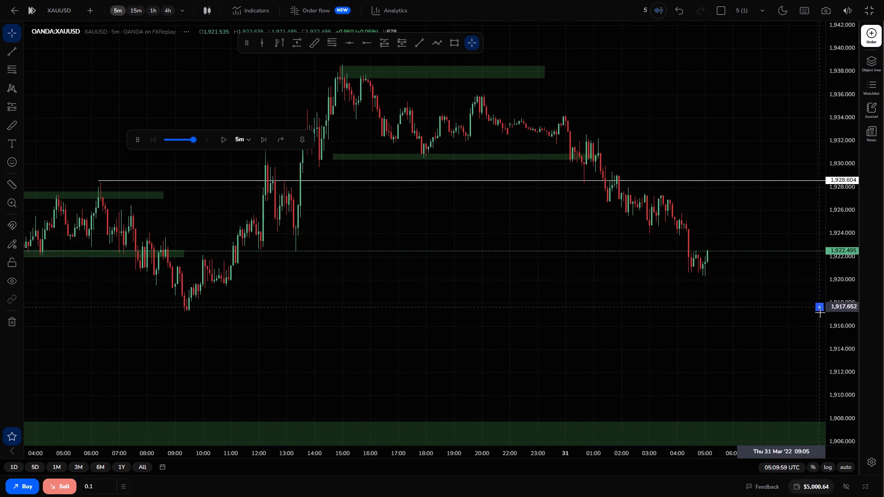
drag(831, 324, 798, 208)
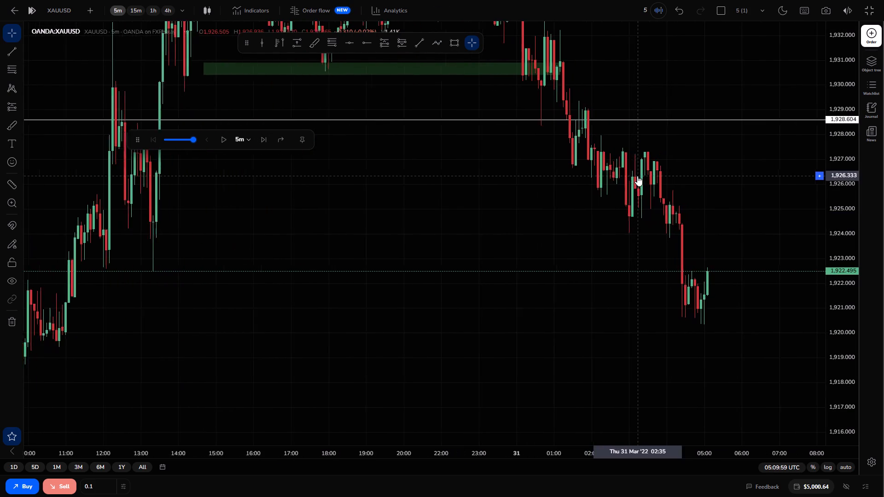
drag(659, 222, 706, 290)
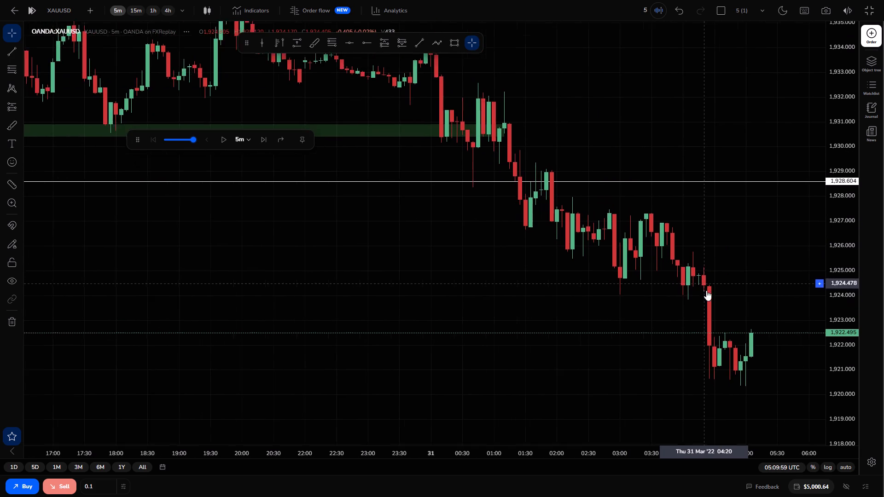
drag(843, 227, 860, 300)
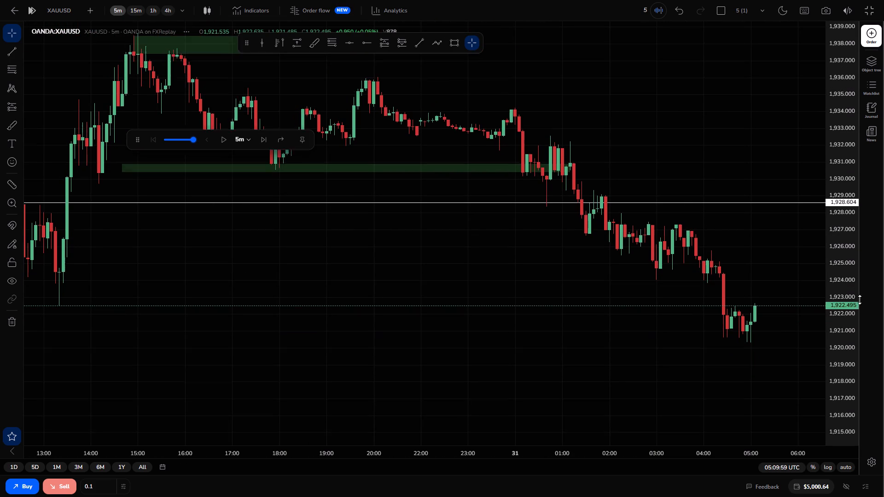
drag(860, 300, 861, 316)
drag(728, 277, 639, 264)
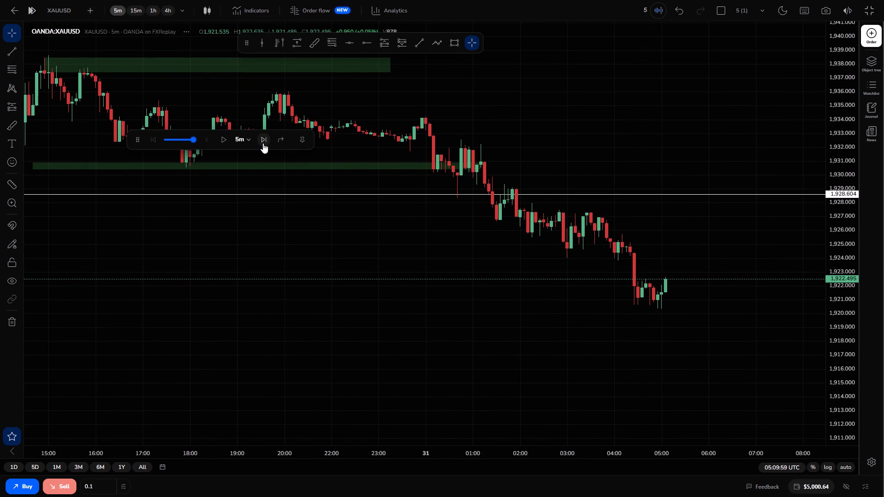
triple_click(263, 143)
double_click(263, 143)
click(227, 143)
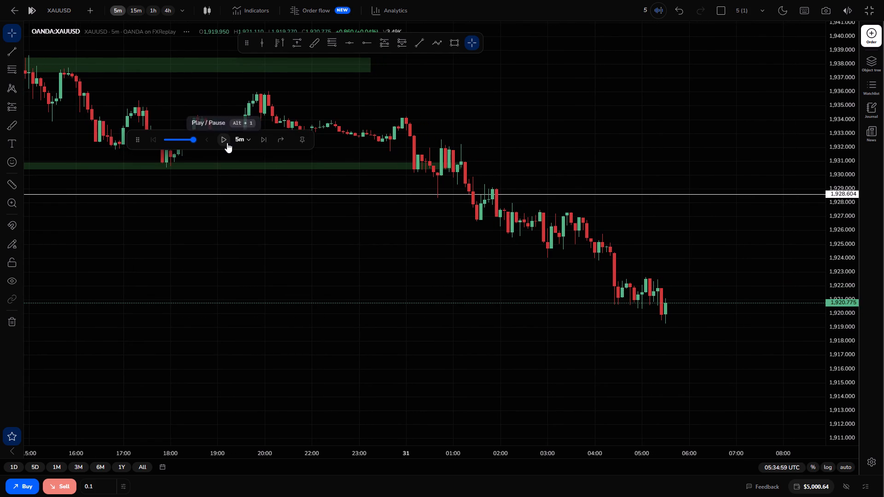
click(227, 143)
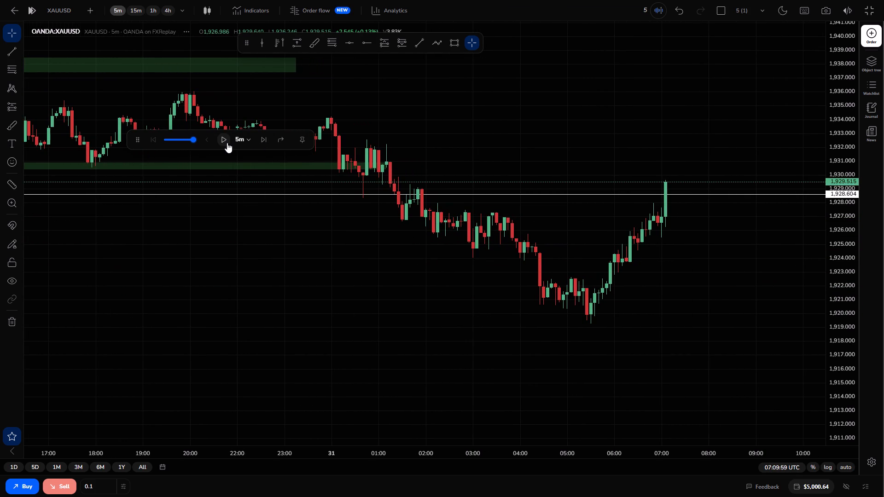
Advance the replay in 5m steps to 09:39:59 on 31 March.
drag(637, 289, 674, 314)
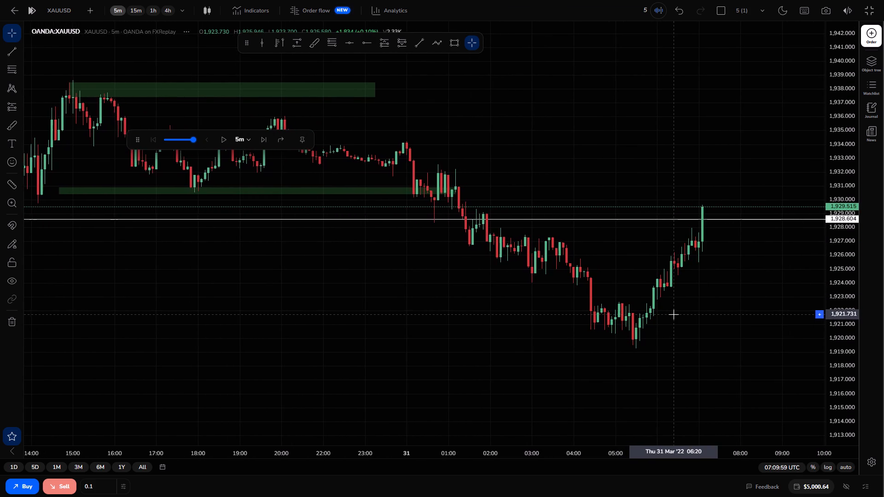
click(267, 140)
click(267, 140)
click(267, 140)
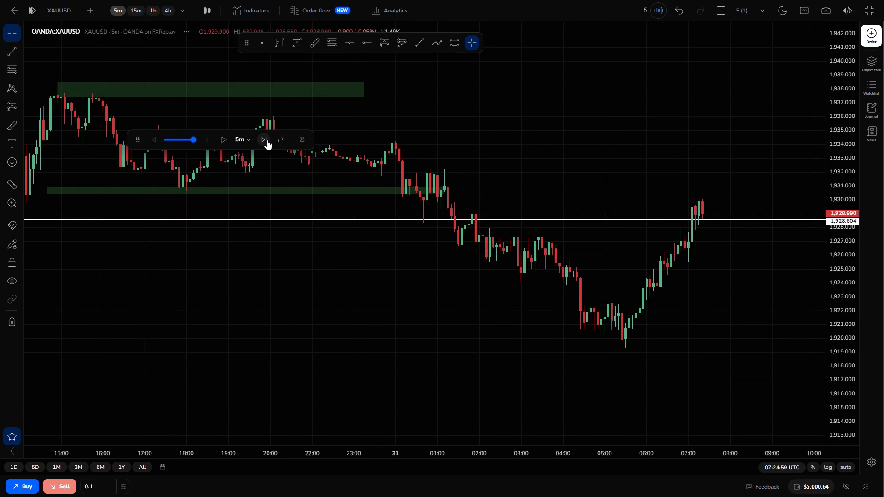
double_click(267, 140)
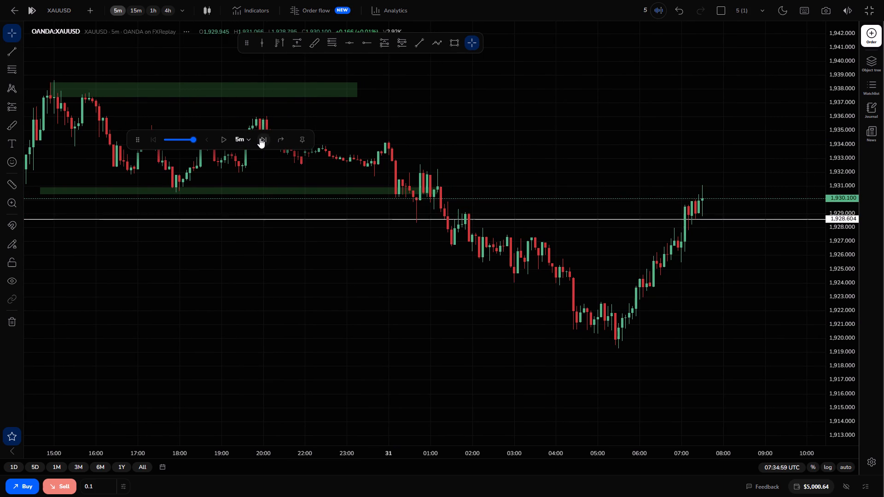
triple_click(260, 138)
triple_click(260, 138)
triple_click(260, 138)
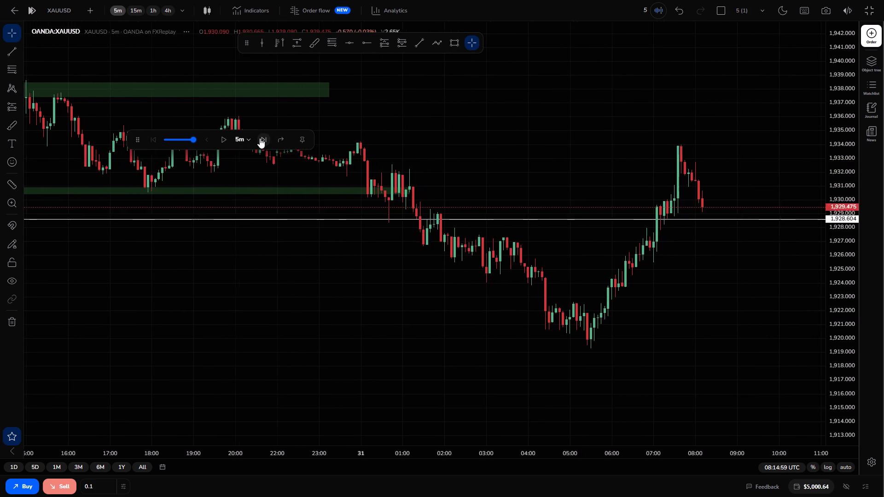
triple_click(260, 138)
triple_click(260, 138)
triple_click(260, 138)
triple_click(260, 138)
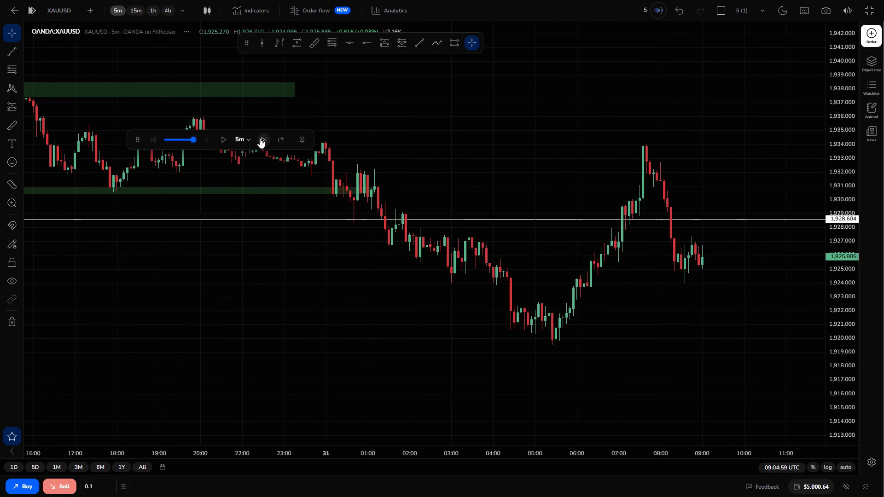
triple_click(260, 138)
Review the price structure on the 1h chart and delete all existing zones and level lines from it.
drag(260, 138, 598, 276)
drag(598, 276, 665, 337)
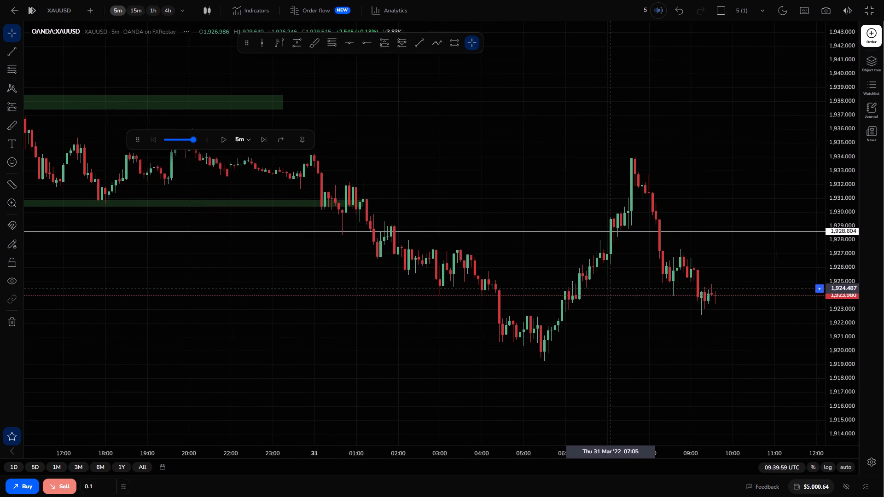
drag(665, 337, 695, 373)
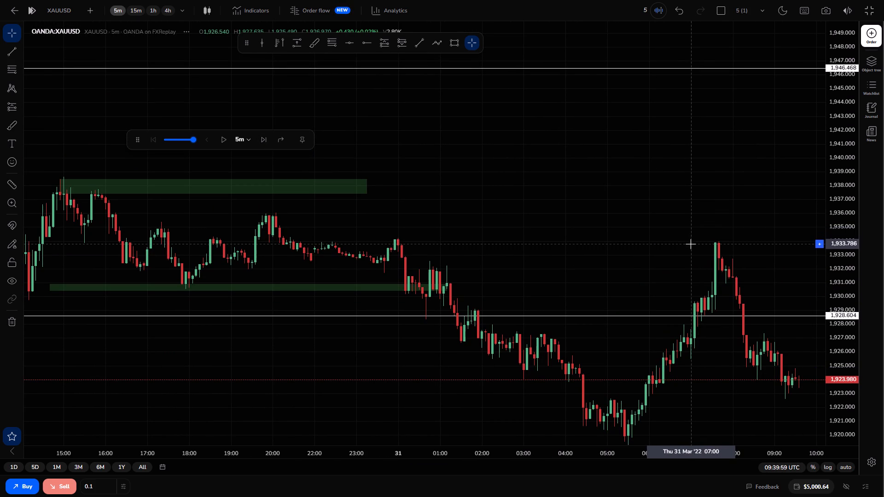
click(150, 9)
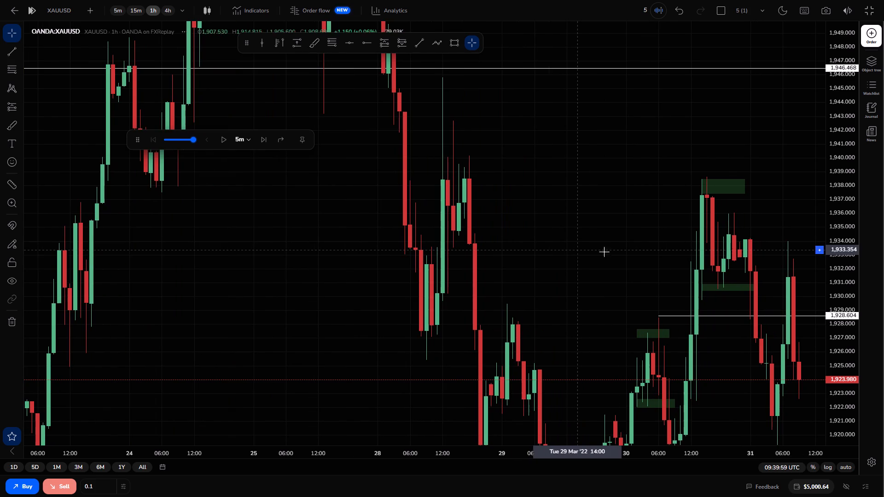
drag(839, 231, 837, 361)
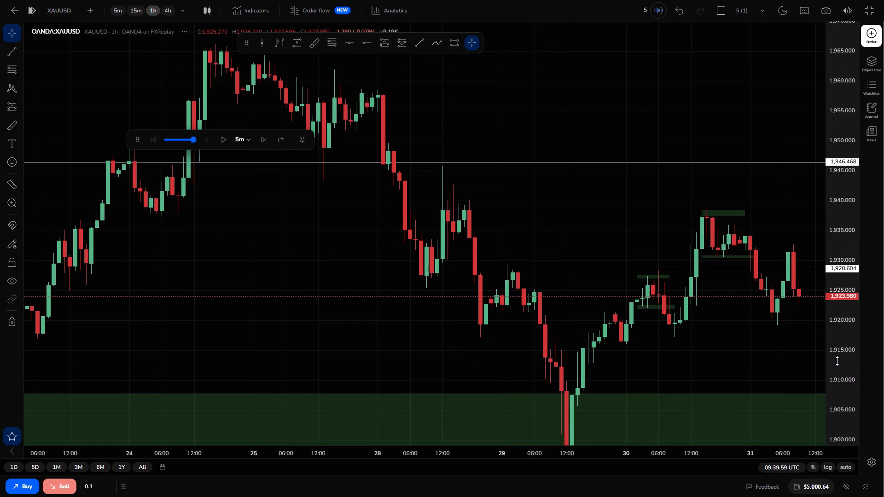
drag(837, 361, 837, 363)
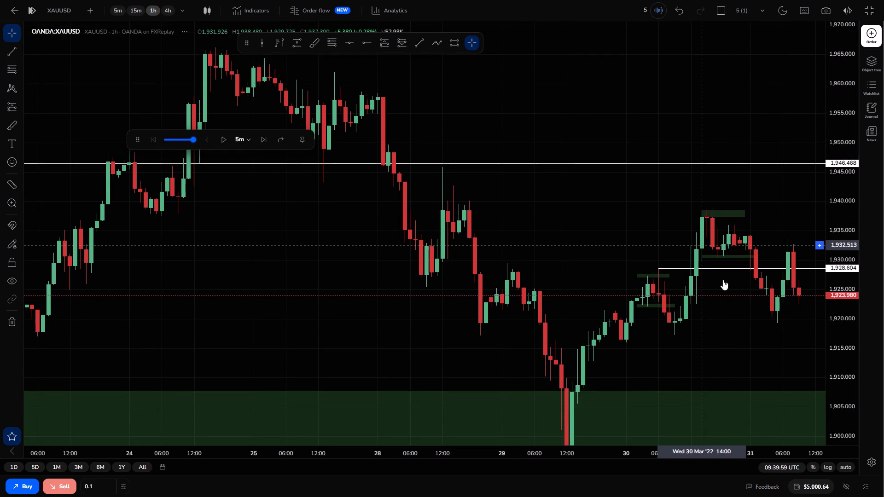
click(8, 323)
On the 4h chart, draw a rectangle zone under the 29 March low, from about 1,890.7 down to 1,882.9.
drag(474, 372, 475, 335)
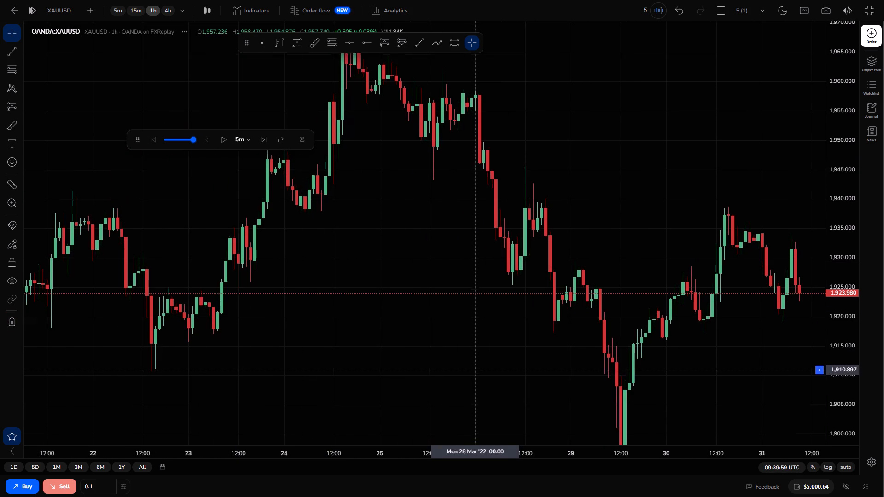
drag(475, 335, 388, 156)
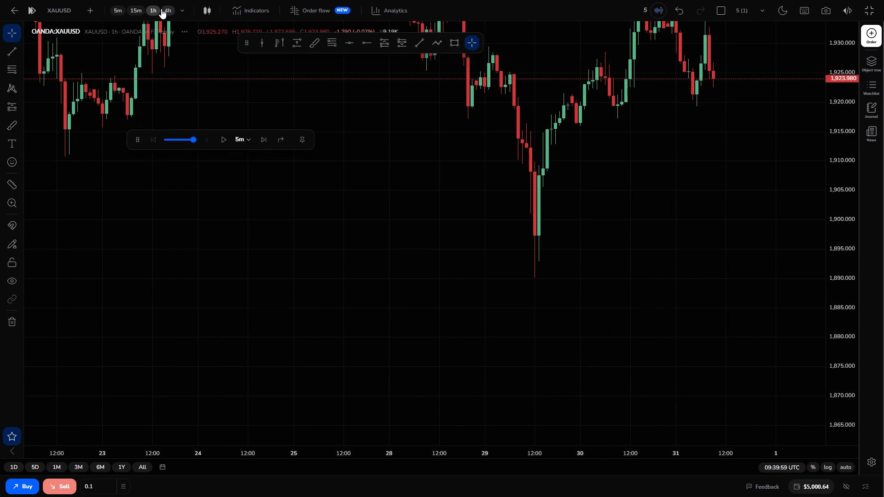
click(161, 9)
drag(851, 152, 869, 341)
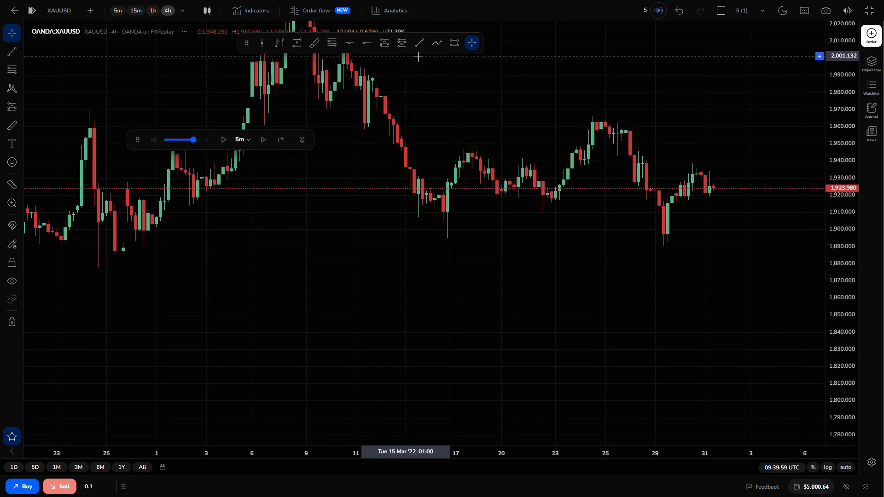
click(454, 46)
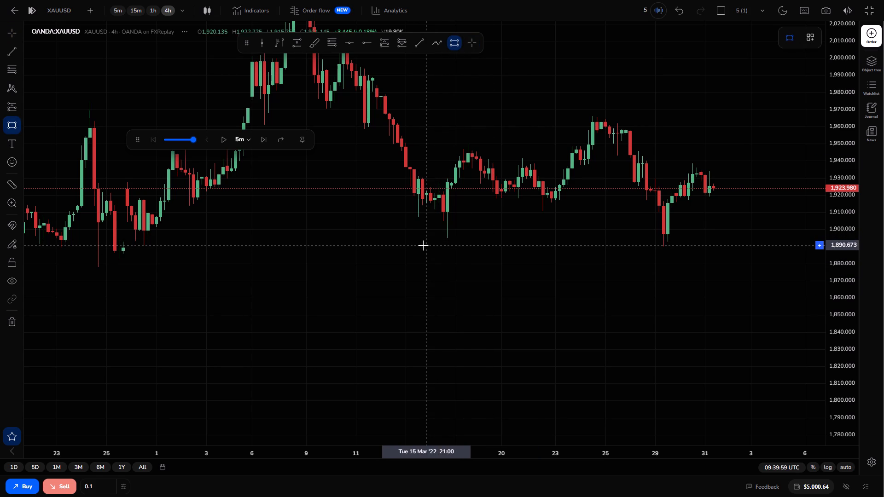
drag(422, 245, 730, 258)
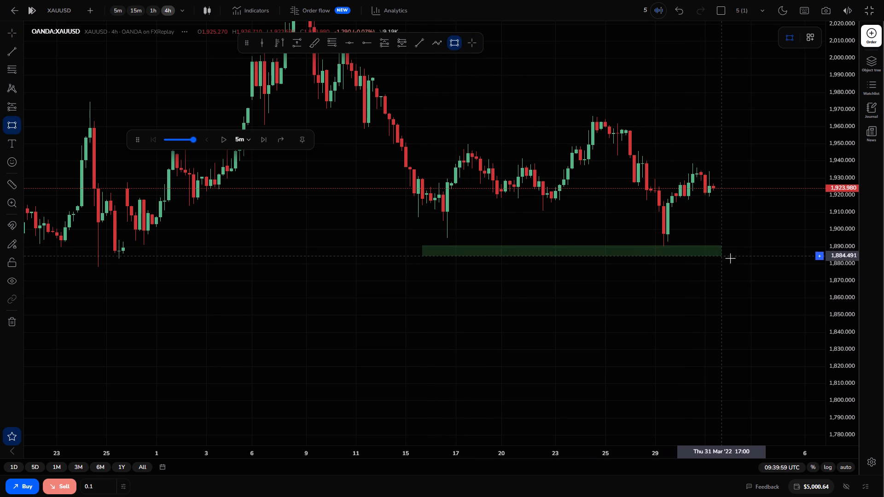
drag(730, 258, 751, 259)
Draw a rectangle zone at the late-March swing high on the 4h chart, from about 1,967.8 to 1,962.7, starting 24 March.
drag(751, 259, 561, 336)
drag(561, 336, 642, 376)
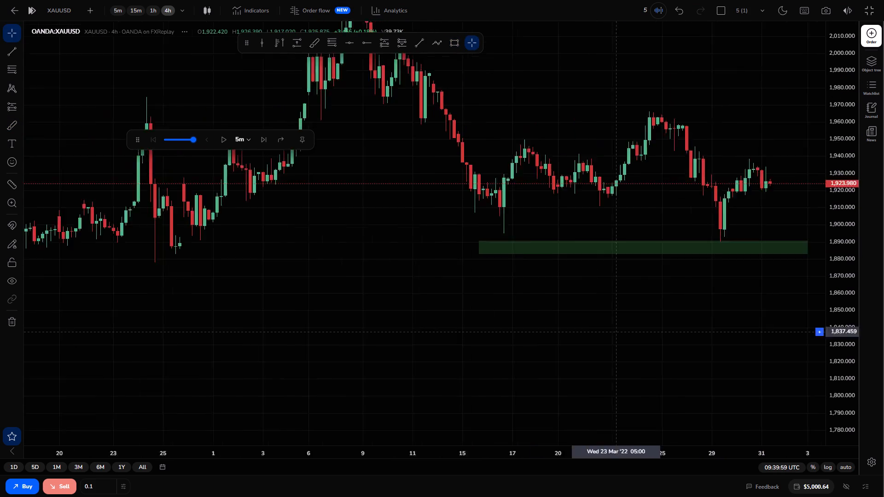
drag(642, 376, 660, 413)
drag(667, 291, 471, 272)
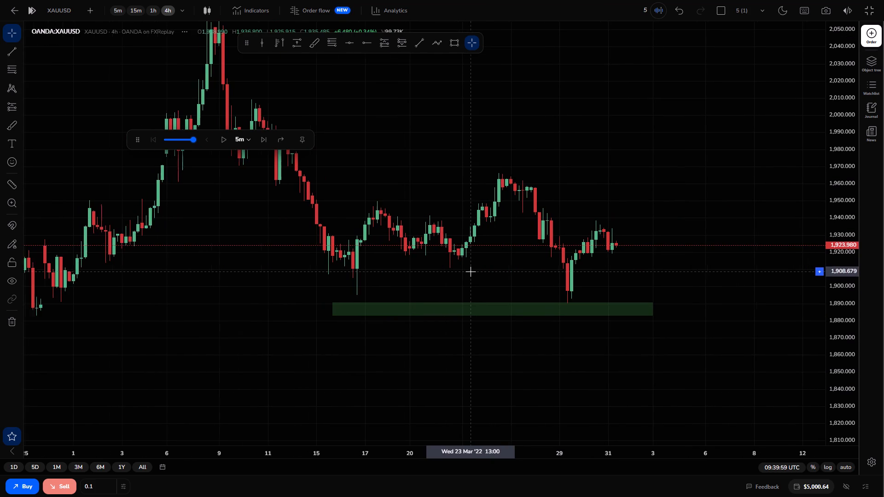
click(448, 43)
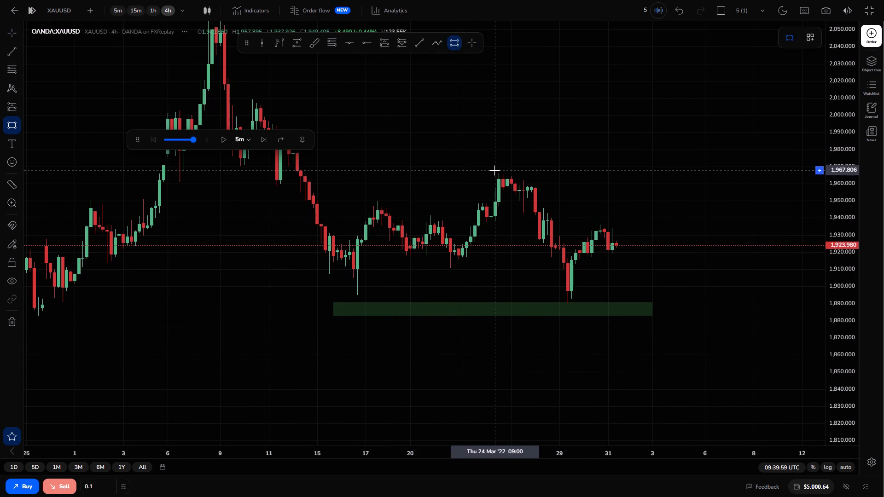
drag(494, 170, 558, 173)
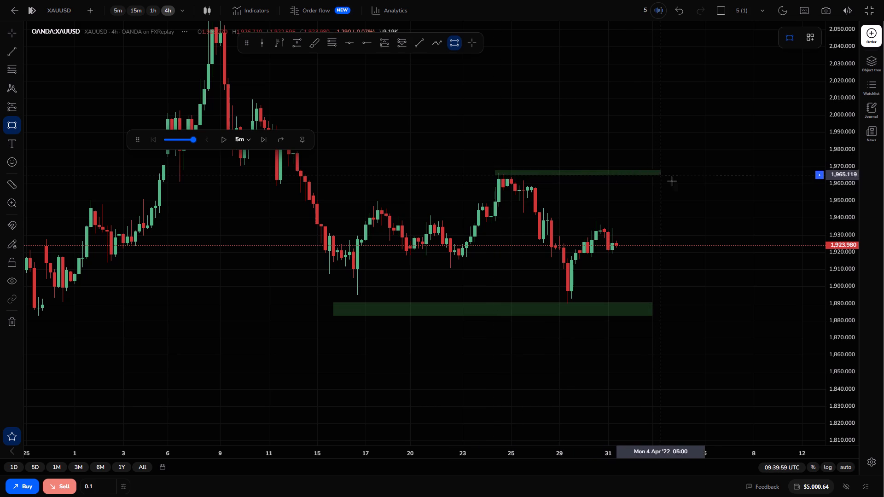
click(720, 179)
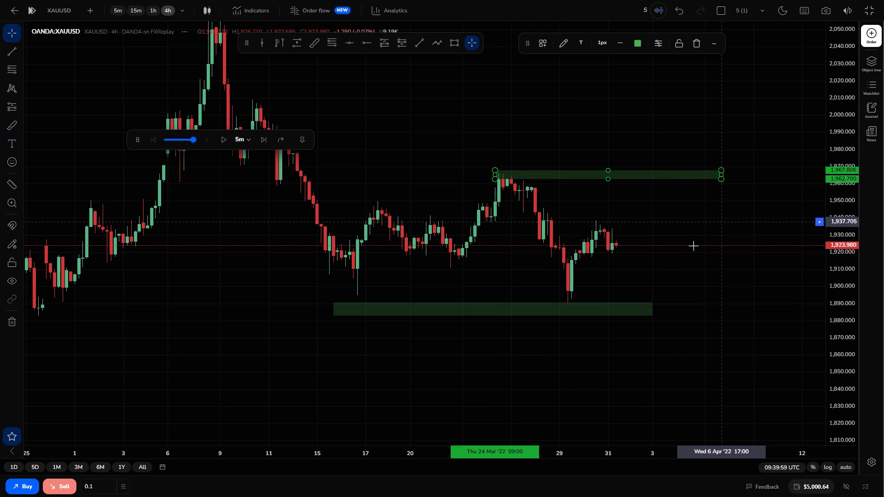
click(693, 246)
click(693, 246)
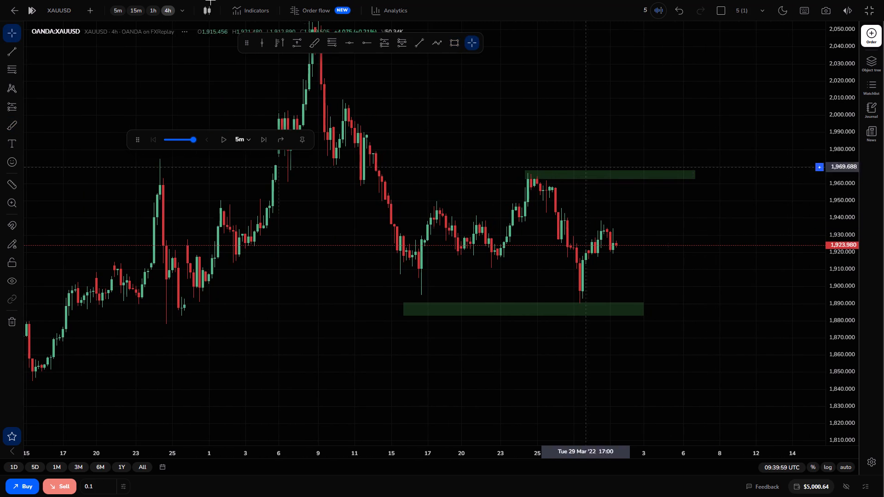
Switch to the 15m chart and extend the lower zone's end forward in time to about 4 April 17:45.
click(128, 8)
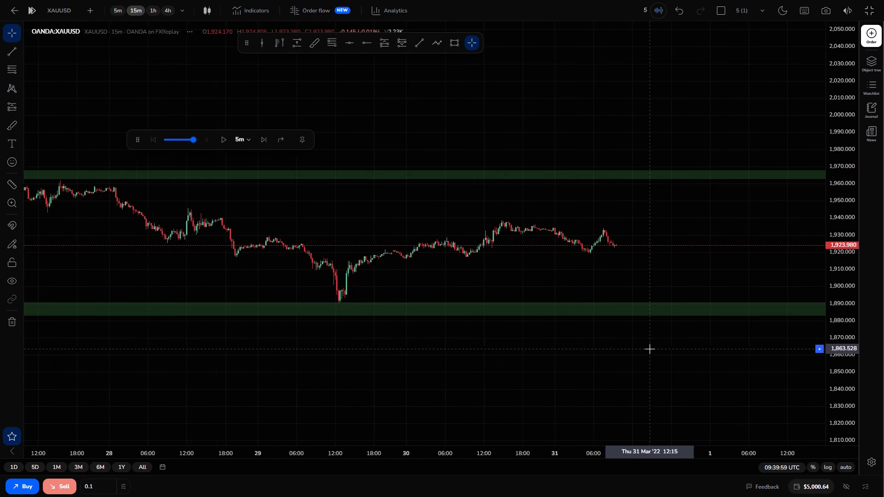
drag(856, 376, 830, 244)
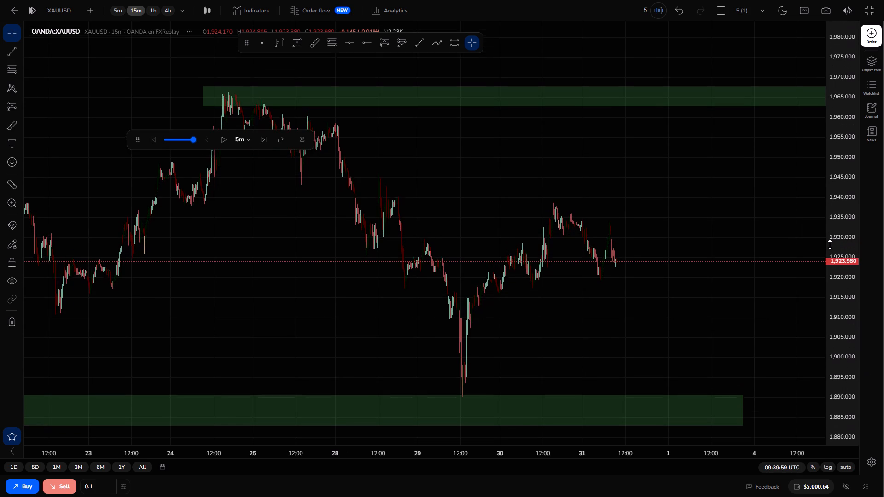
drag(689, 264, 652, 121)
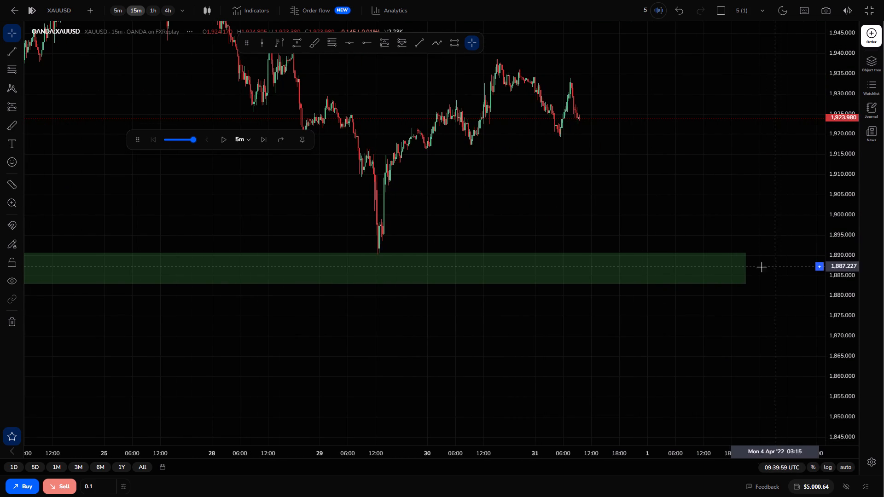
drag(747, 270, 843, 277)
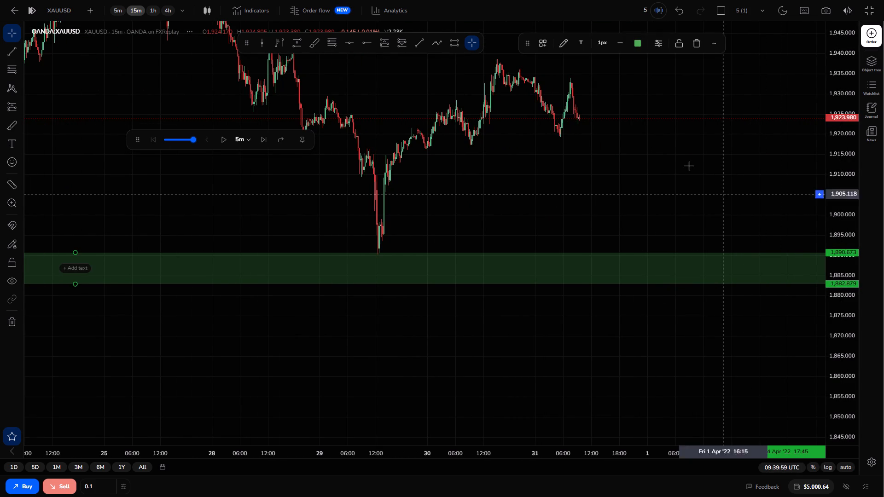
Examine the price structure between the two zones on the 15m and 1h charts.
drag(682, 162, 727, 273)
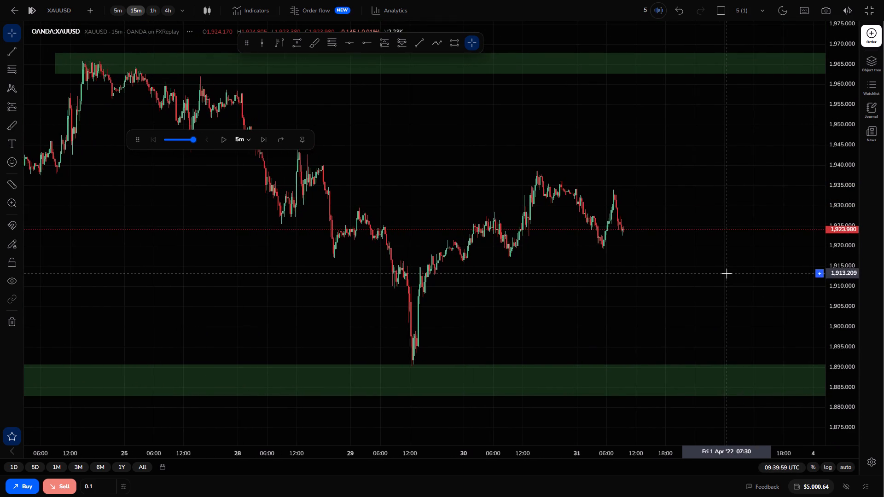
drag(848, 327, 837, 185)
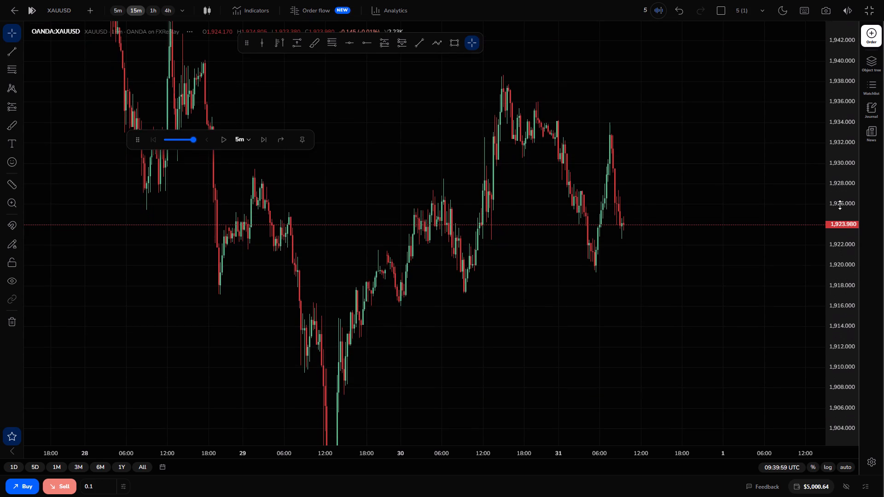
drag(529, 150, 643, 214)
drag(721, 296, 675, 234)
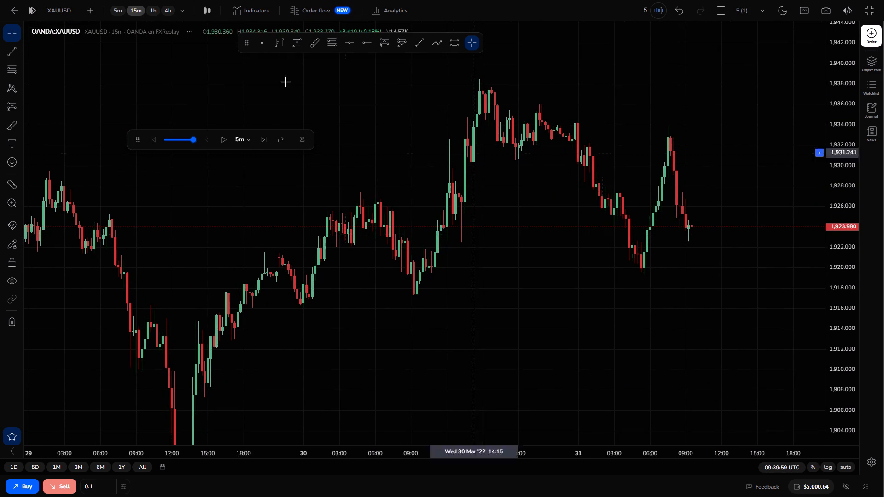
click(151, 7)
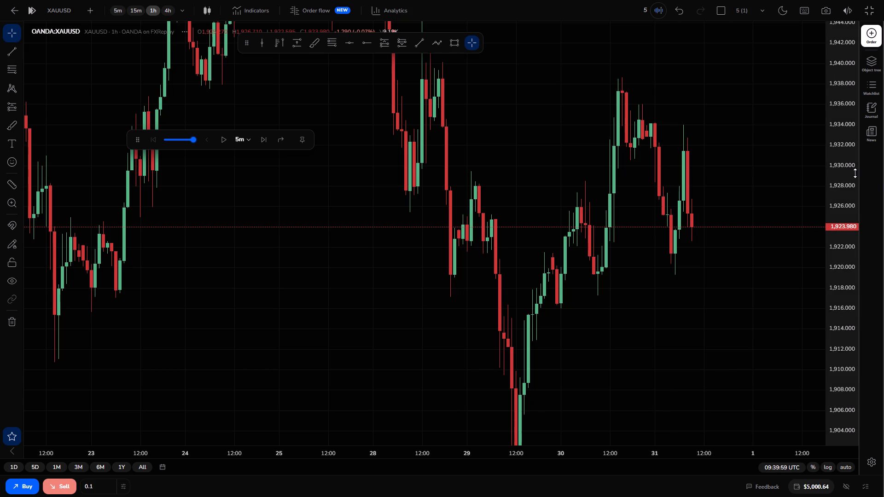
drag(855, 173, 851, 327)
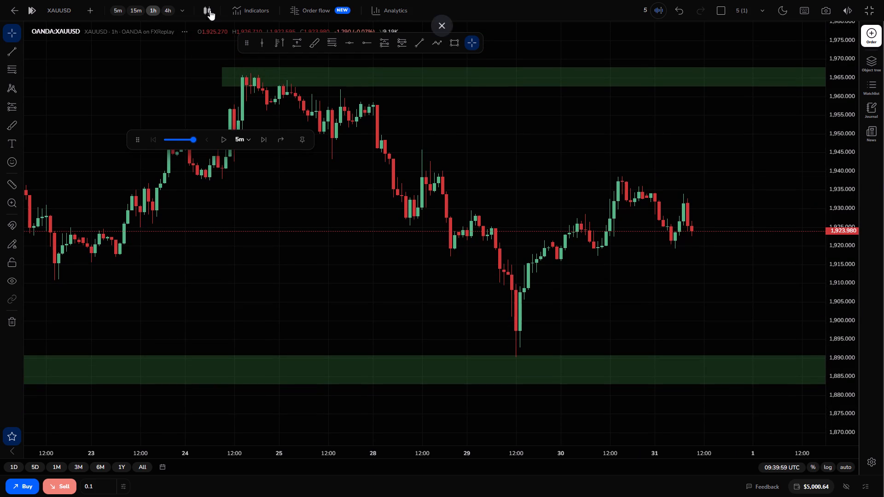
Switch to the 5m chart and advance the replay in 5m steps to 10:59:59 on 31 March.
click(118, 10)
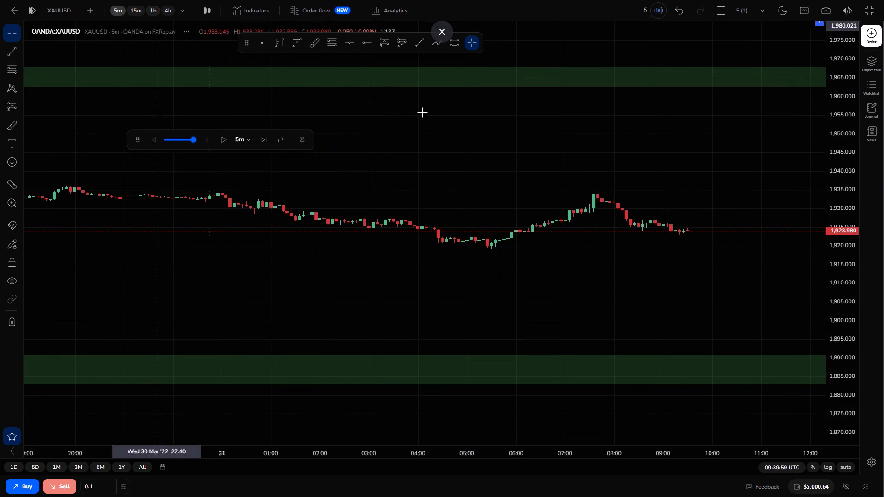
drag(842, 313, 817, 92)
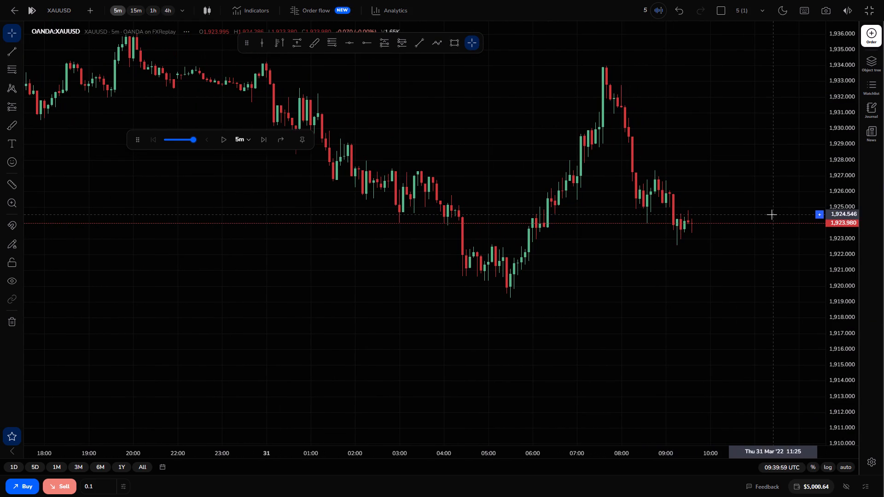
drag(698, 208, 768, 267)
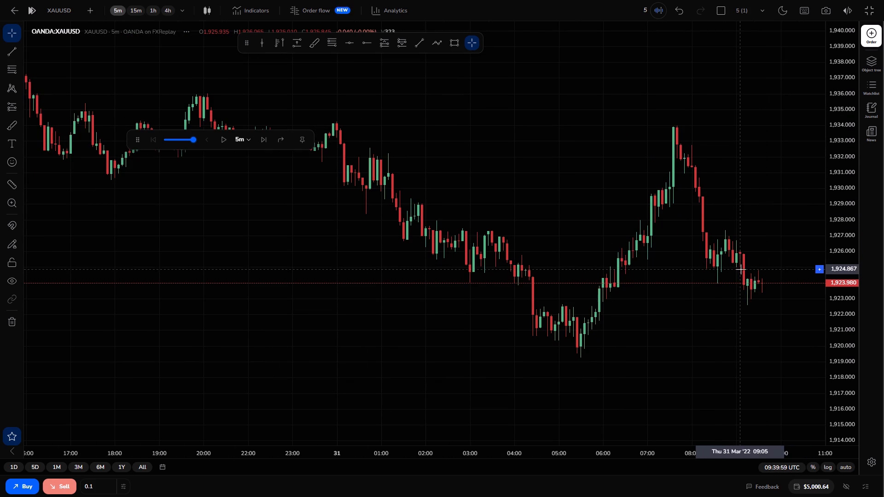
drag(741, 269, 640, 205)
triple_click(268, 143)
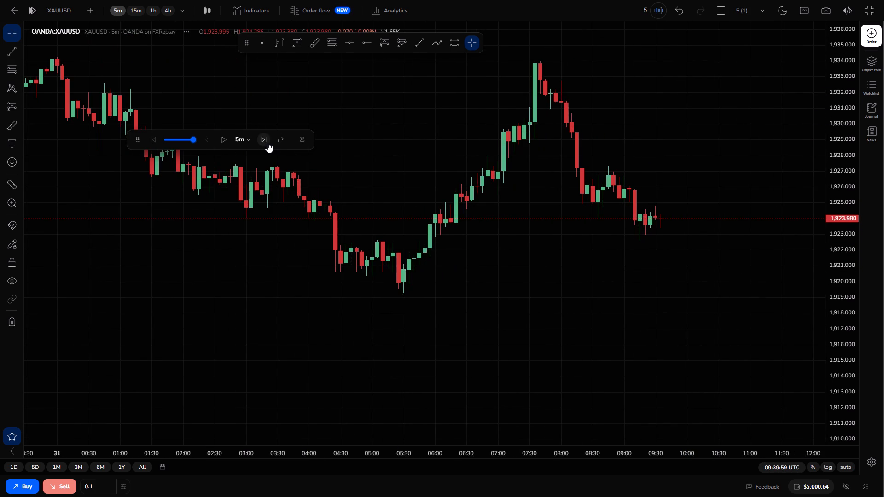
triple_click(268, 143)
triple_click(268, 143)
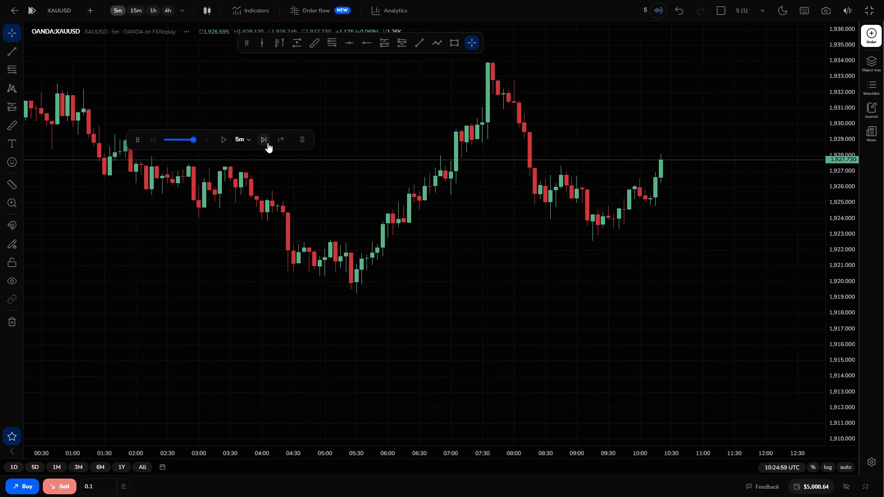
click(268, 143)
triple_click(268, 143)
triple_click(268, 143)
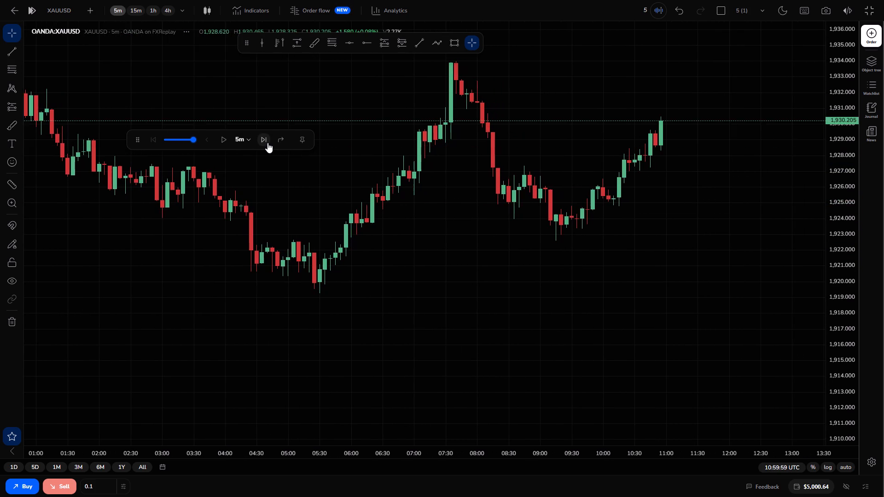
Advance the replay in 5m steps to 13:39:59 on 31 March.
right_click(268, 143)
triple_click(268, 143)
triple_click(268, 143)
triple_click(268, 143)
triple_click(268, 143)
triple_click(268, 143)
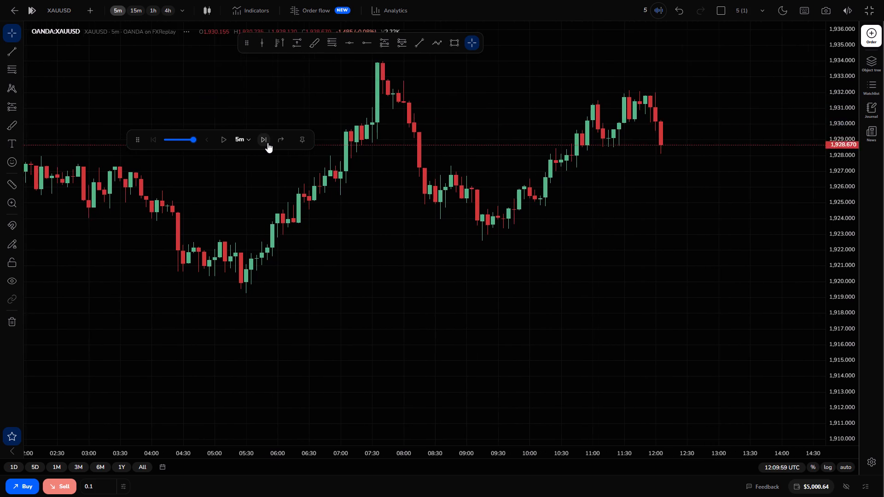
triple_click(268, 143)
triple_click(268, 143)
triple_click(268, 143)
triple_click(268, 143)
triple_click(268, 143)
double_click(268, 143)
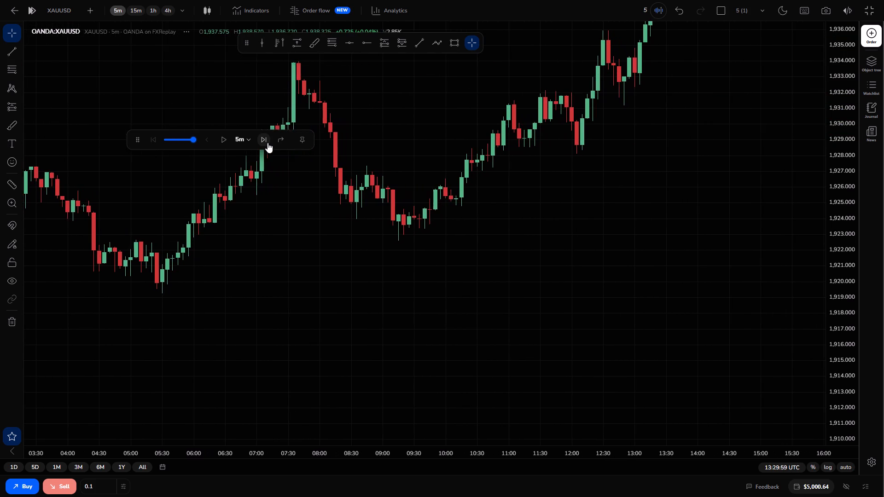
click(428, 151)
Review the 5m price structure and advance the replay in 5m steps to 14:14:59 on 31 March.
drag(509, 191, 623, 347)
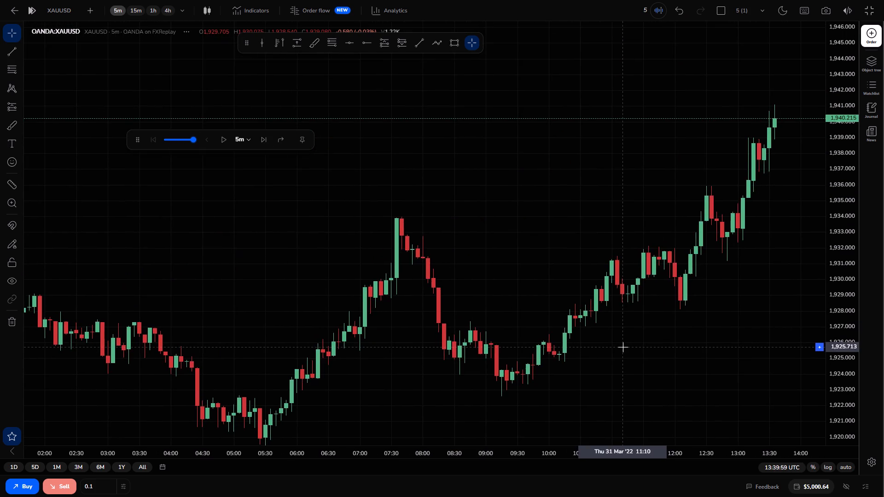
drag(623, 347, 531, 230)
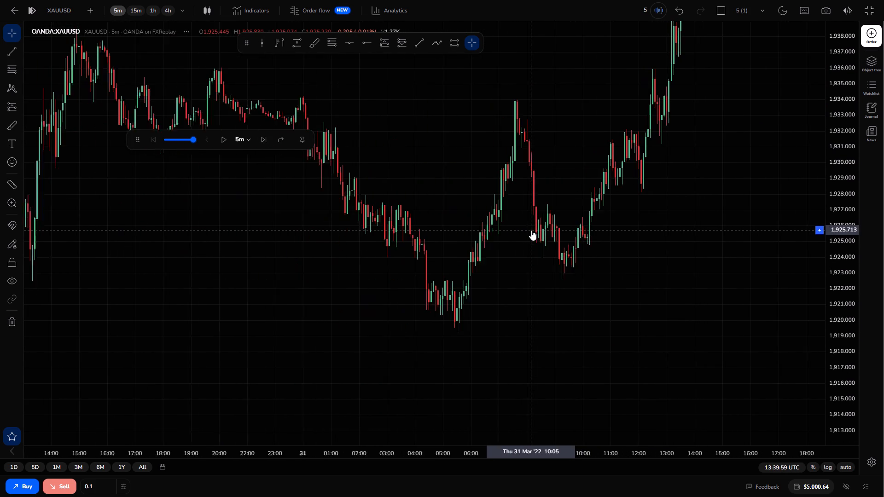
drag(647, 222, 691, 299)
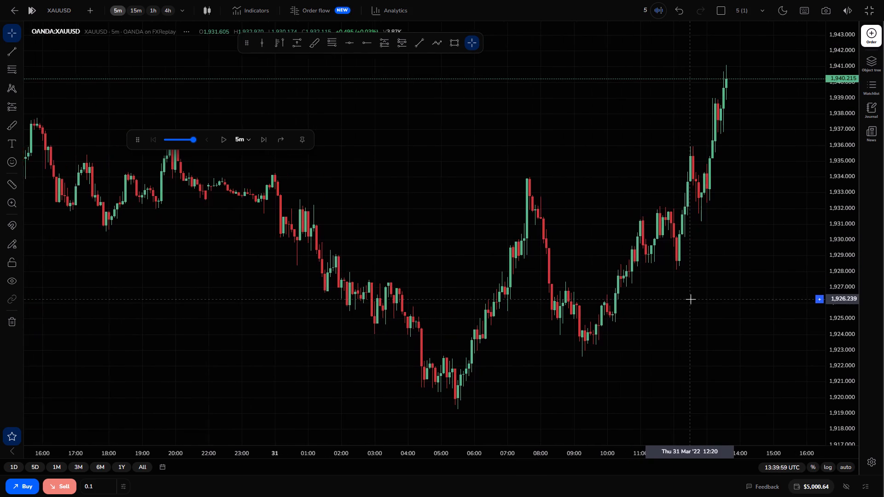
triple_click(259, 140)
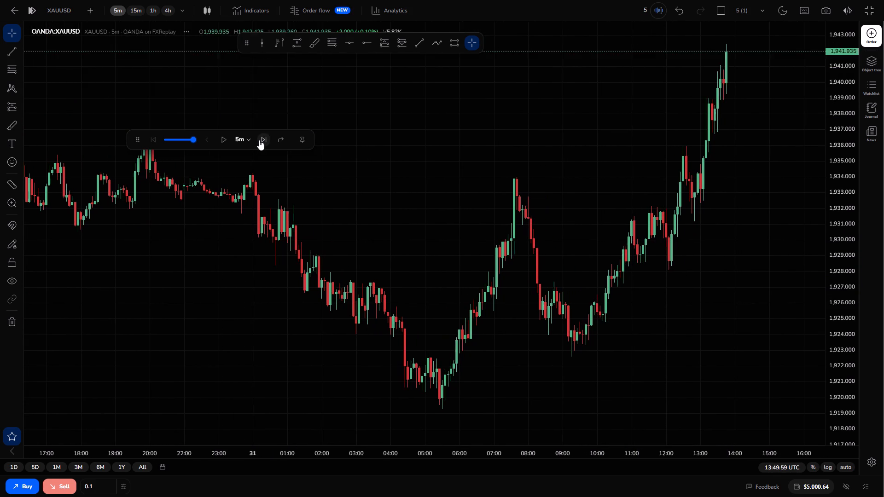
triple_click(259, 140)
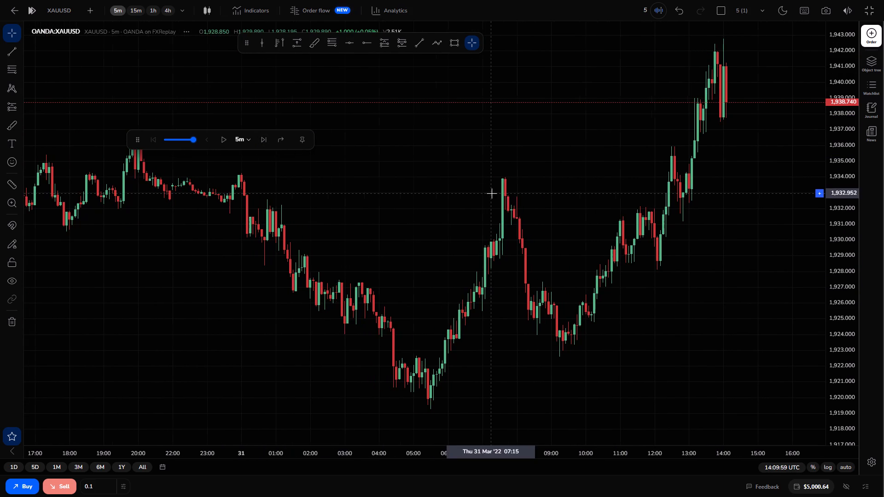
drag(613, 231, 503, 245)
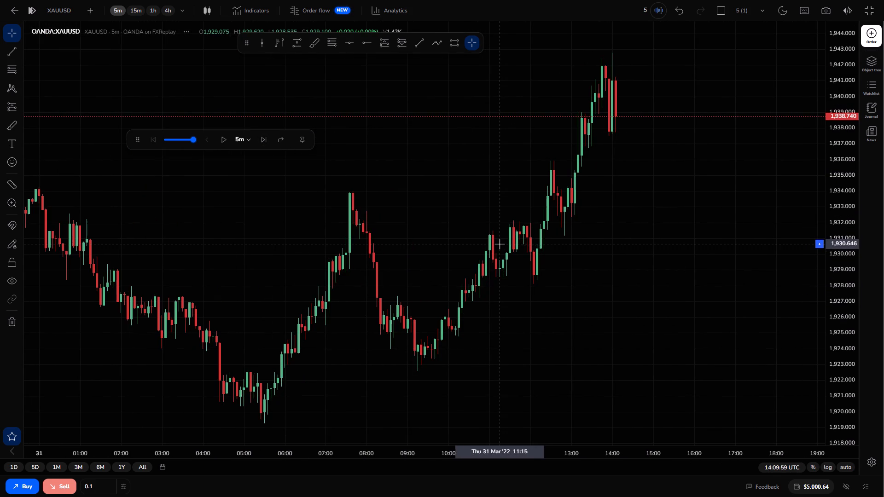
click(260, 142)
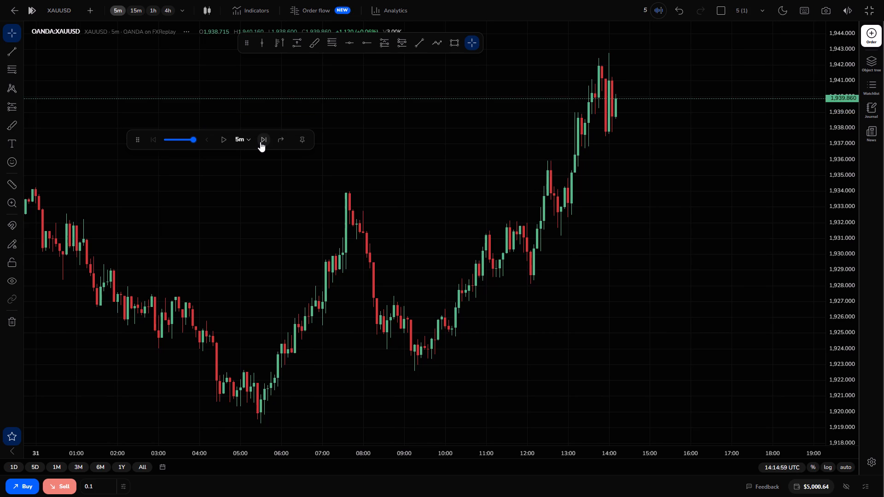
Review the recent 5m price structure and advance the replay in 5m steps to 15:14:59 on 31 March.
double_click(260, 142)
drag(427, 202, 481, 225)
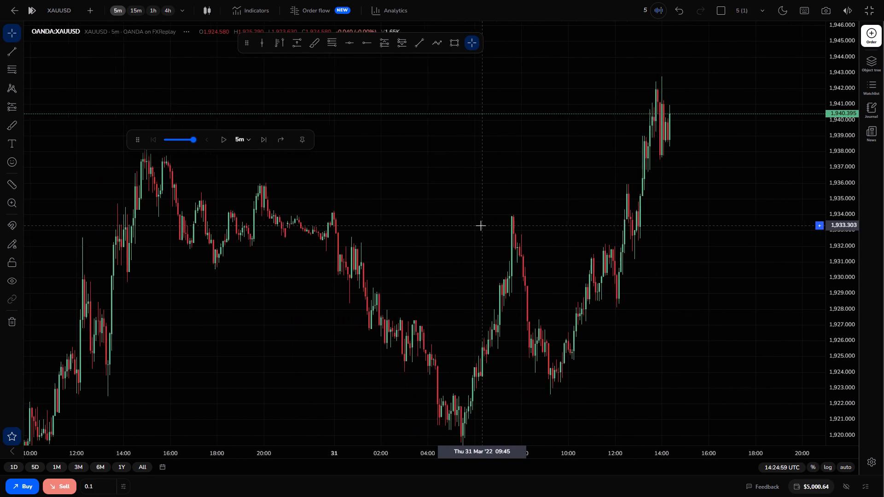
drag(504, 263, 493, 191)
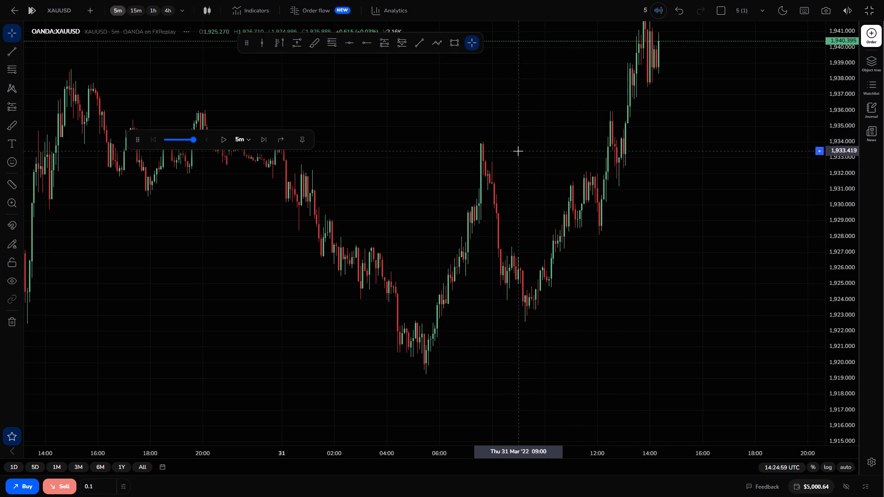
drag(530, 130, 570, 179)
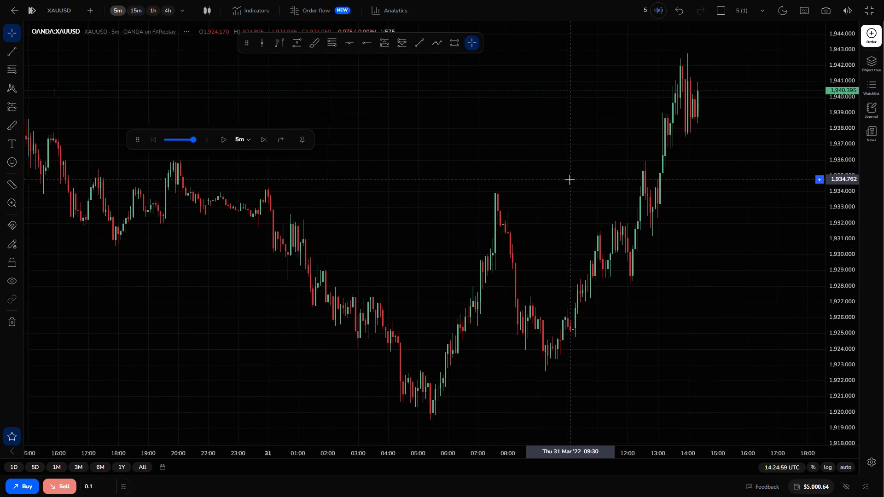
drag(565, 110, 603, 150)
scroll(603, 150, right, 1)
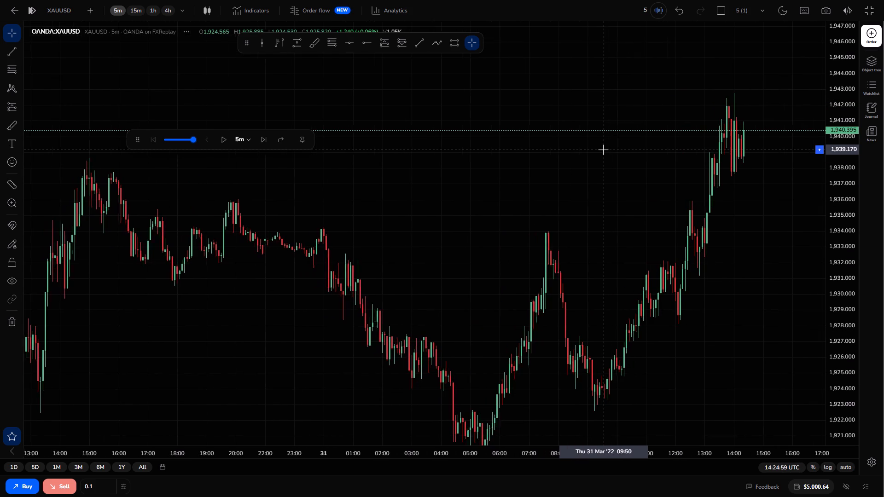
scroll(603, 150, right, 1)
drag(674, 198, 537, 161)
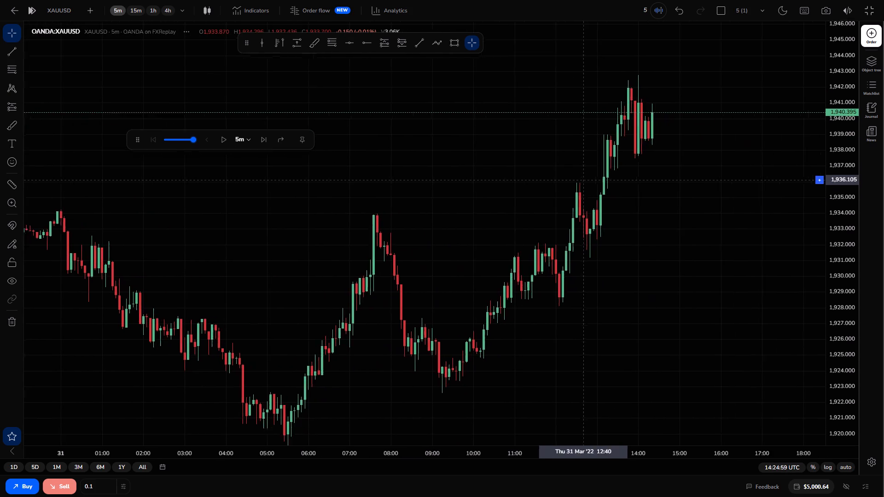
drag(537, 161, 522, 157)
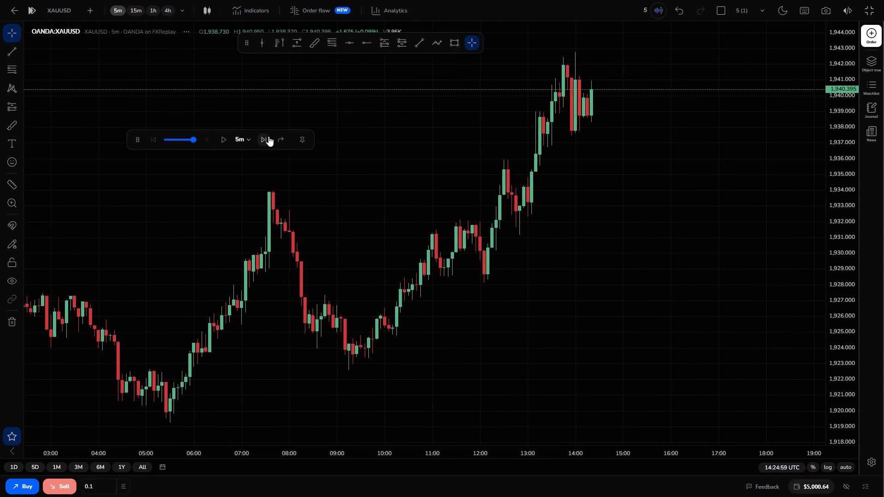
triple_click(268, 136)
triple_click(268, 136)
triple_click(268, 136)
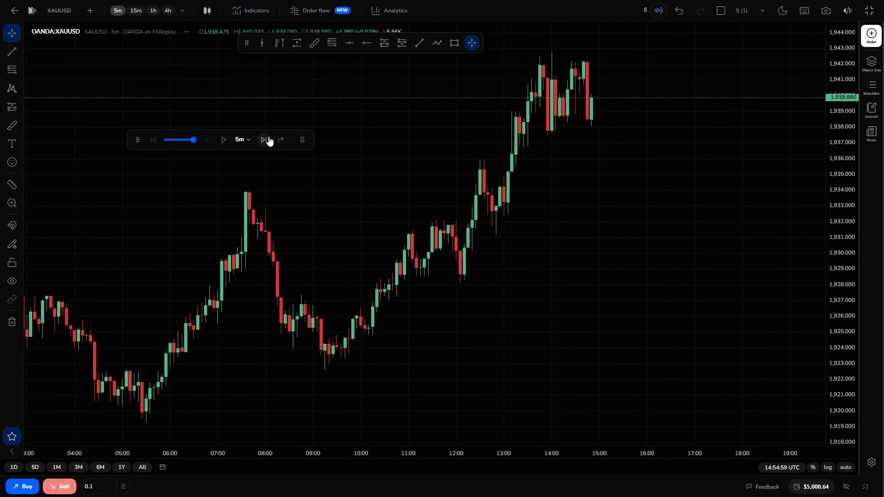
click(268, 136)
Draw a rectangle zone over the recent 5m highs from about 1,943.0 to 1,942.2, spanning about 13:50 to 16:50 on 31 March.
drag(552, 182, 610, 267)
drag(610, 267, 630, 298)
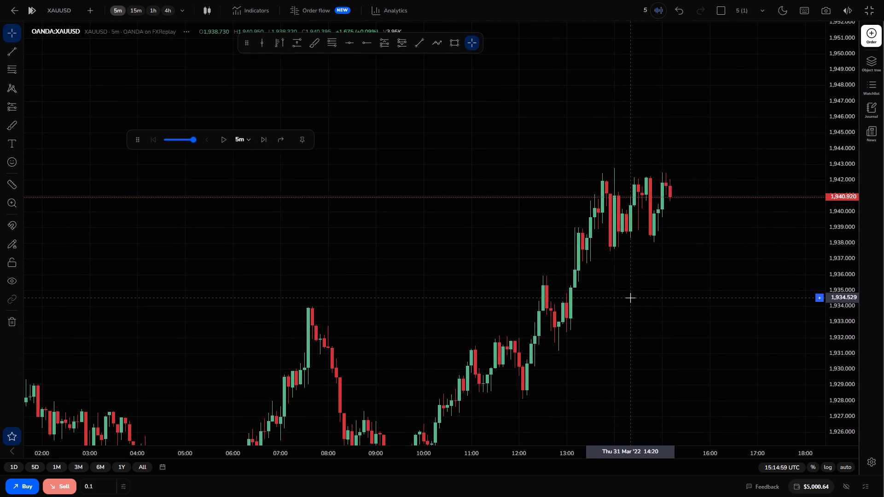
drag(617, 248, 590, 294)
drag(590, 294, 566, 244)
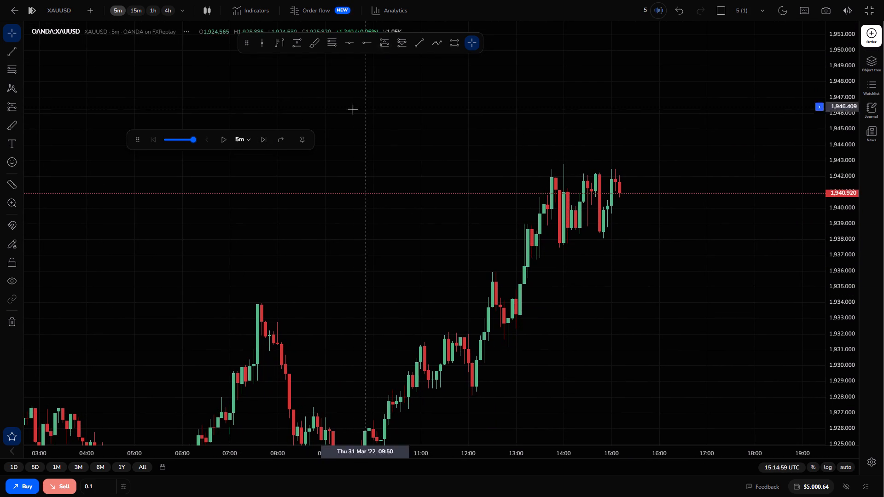
click(453, 46)
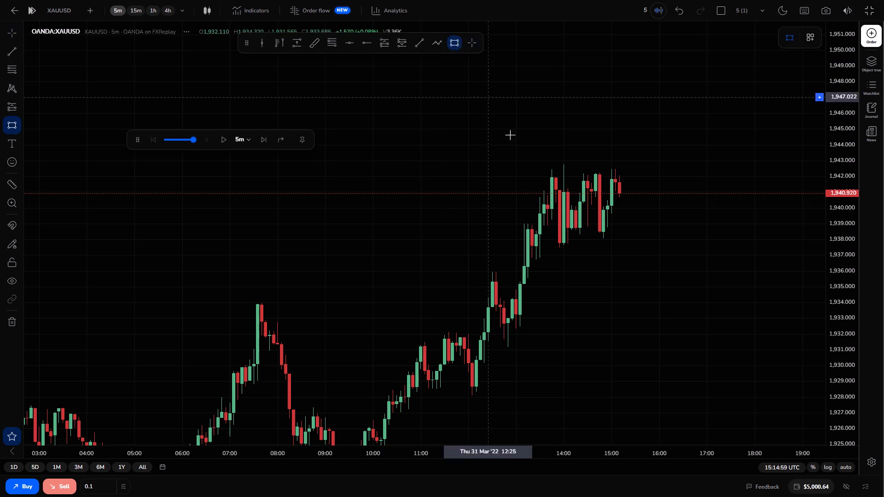
drag(557, 160, 656, 164)
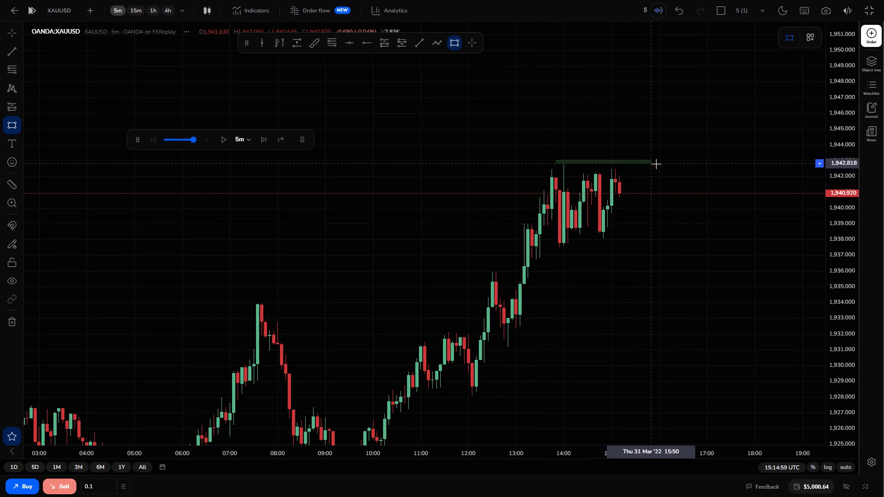
drag(656, 164, 699, 173)
click(699, 173)
click(675, 216)
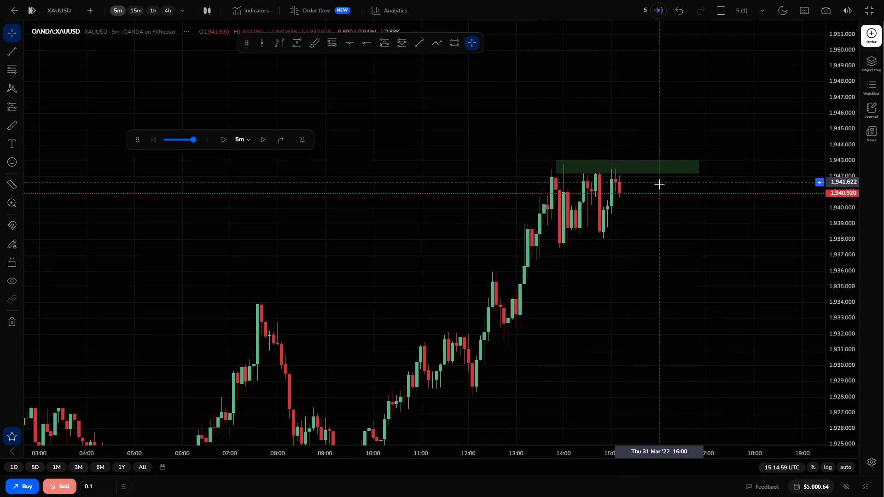
Draw a second rectangle zone at the base of the range from about 1,937.8 to 1,937.0, starting at about 13:40.
click(453, 39)
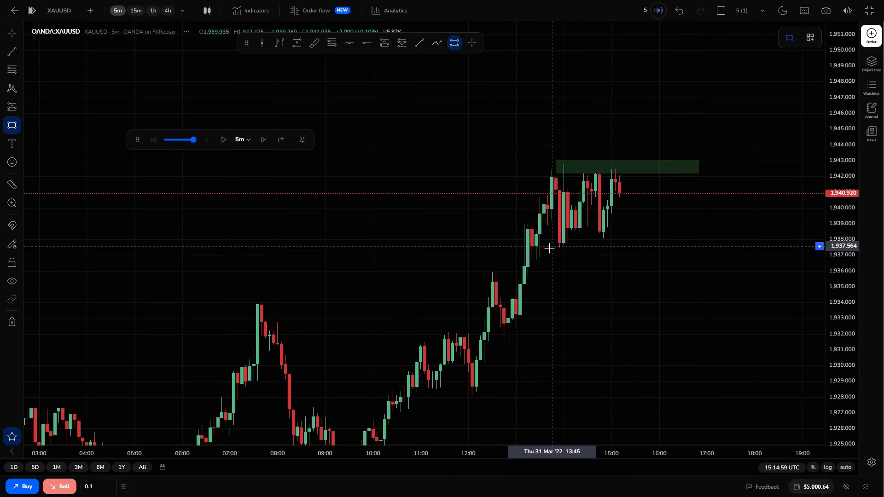
drag(547, 242, 738, 254)
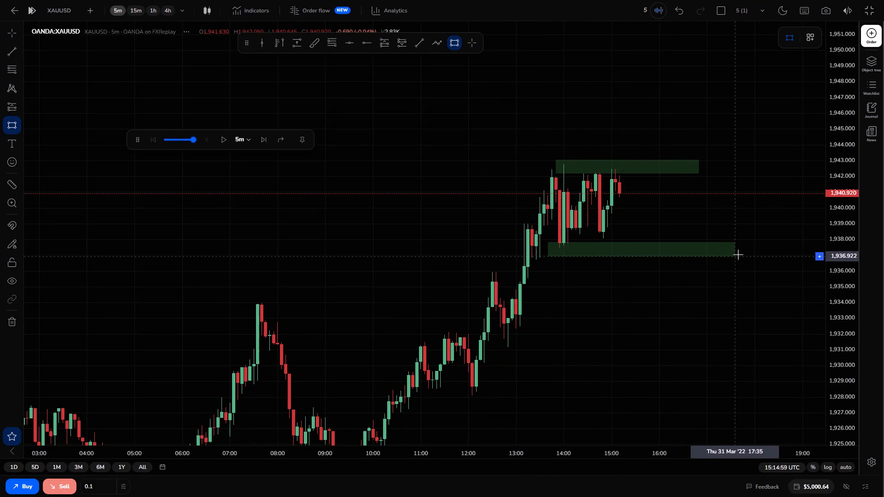
drag(738, 254, 740, 254)
click(740, 254)
click(691, 197)
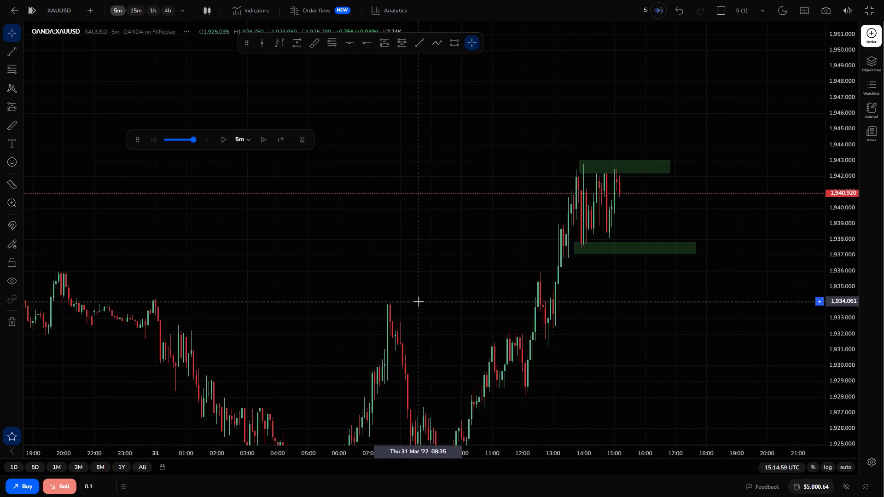
Advance the replay in 5m steps to 15:54:59 on 31 March, following price around the upper zone.
drag(419, 301, 534, 255)
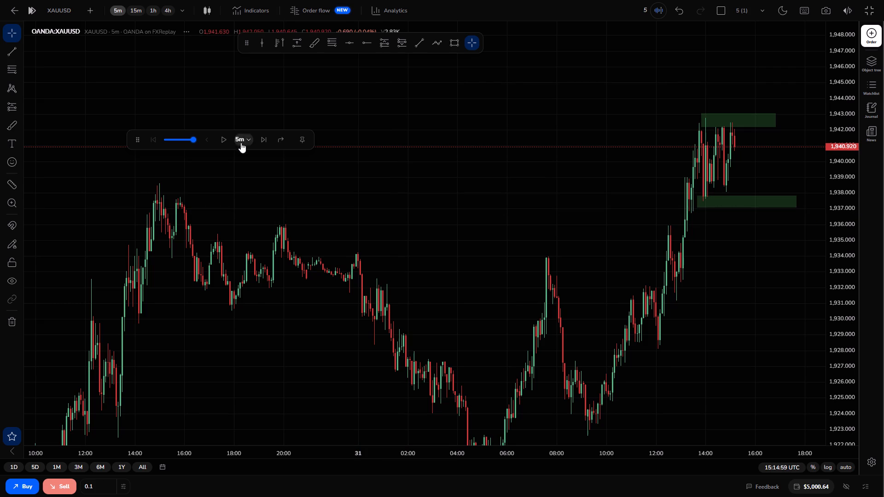
drag(599, 223, 368, 169)
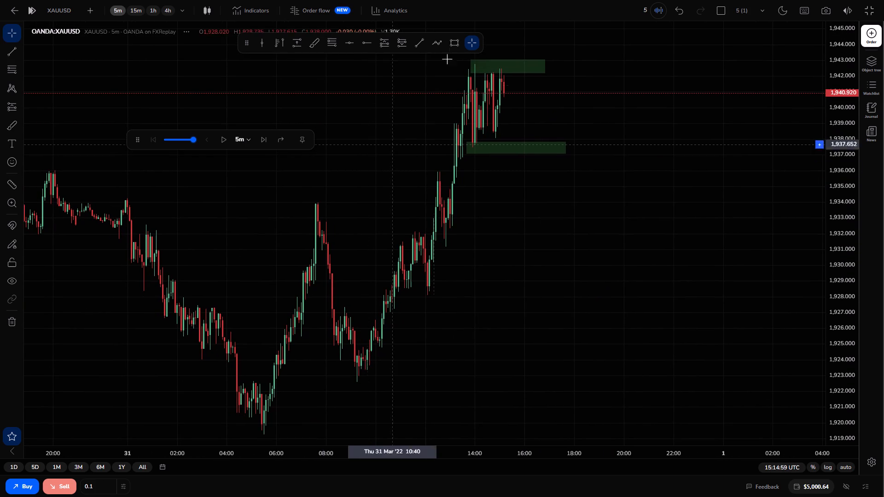
double_click(264, 139)
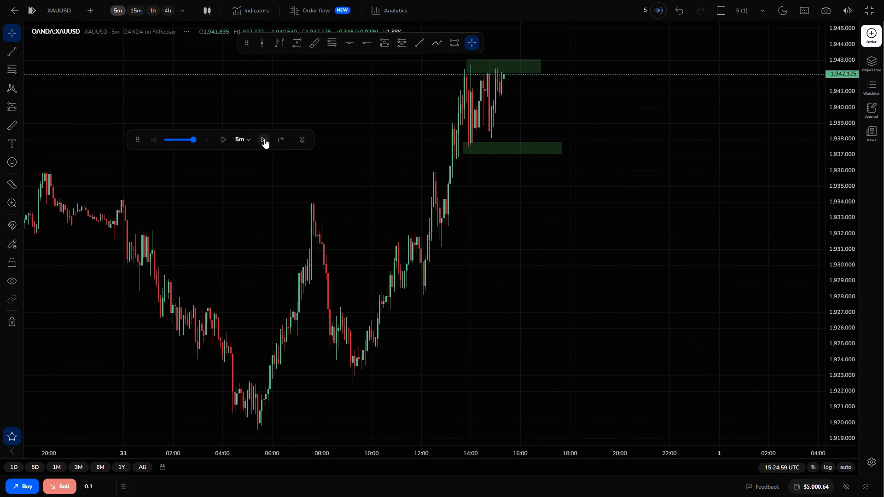
click(264, 139)
drag(372, 162, 465, 237)
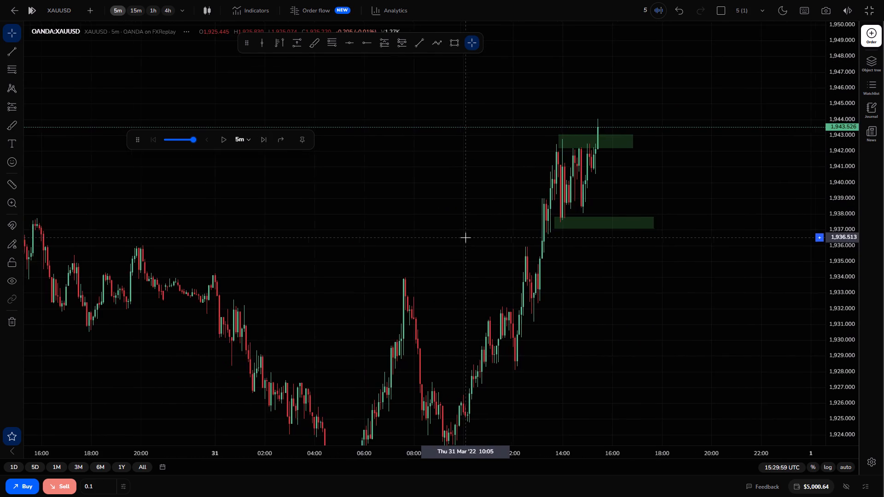
click(262, 140)
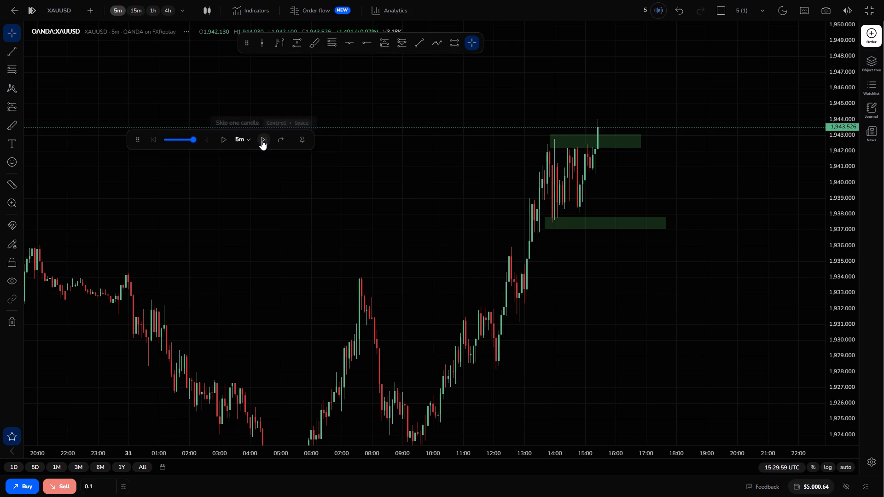
click(262, 140)
click(262, 140)
click(262, 140)
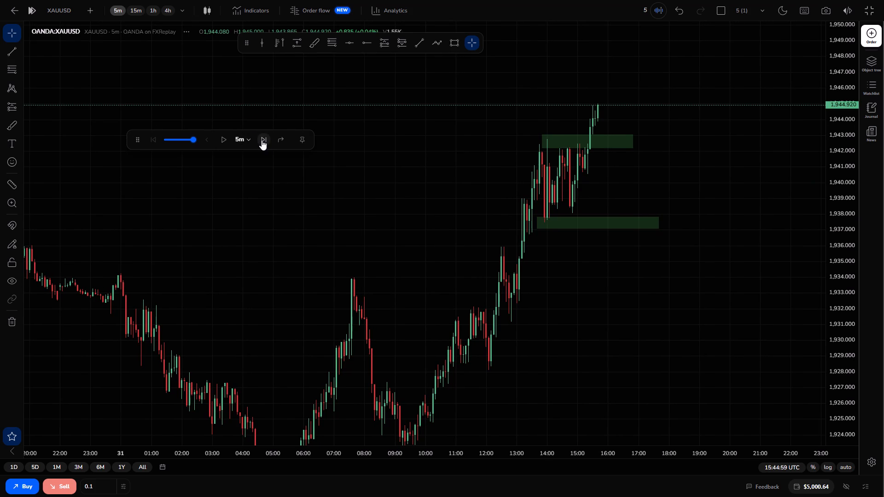
click(262, 140)
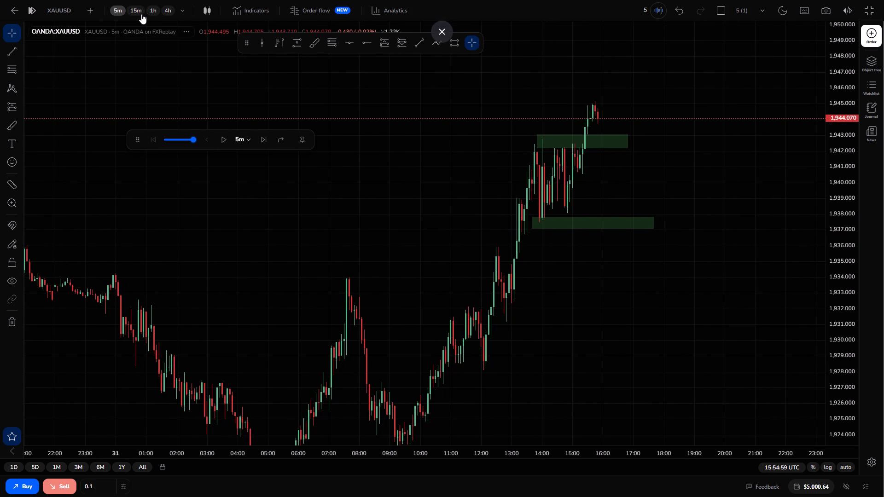
Switch to the 15m chart and advance the replay in 5m steps to 16:19:59 on 31 March.
click(141, 14)
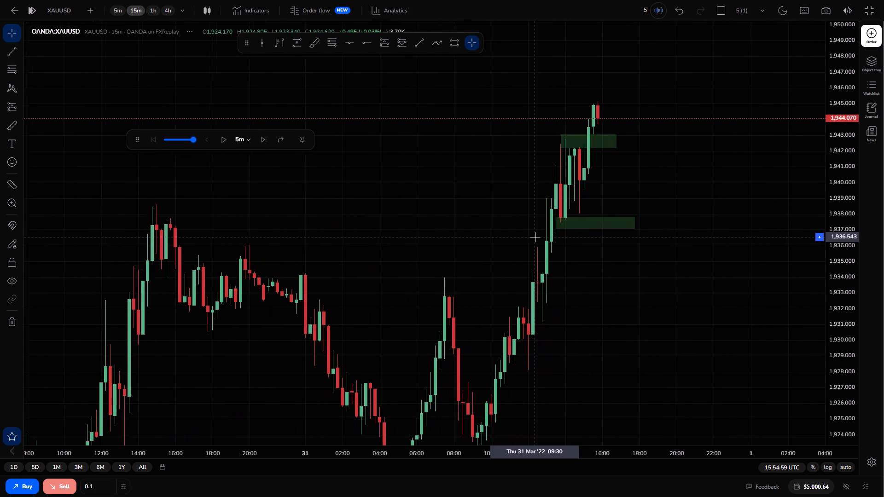
click(262, 144)
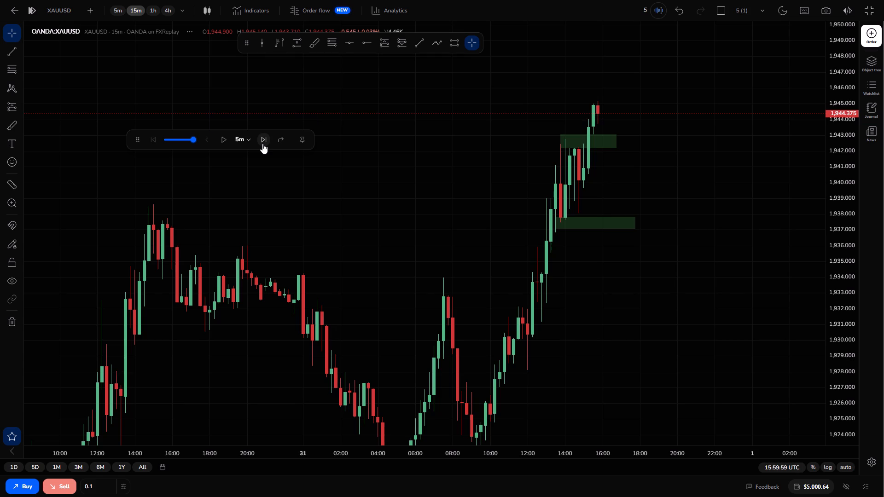
click(262, 144)
click(262, 144)
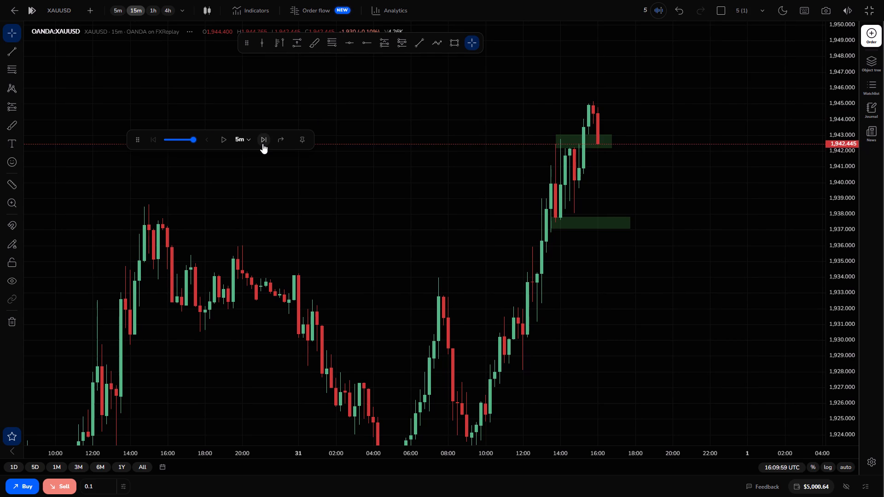
click(262, 144)
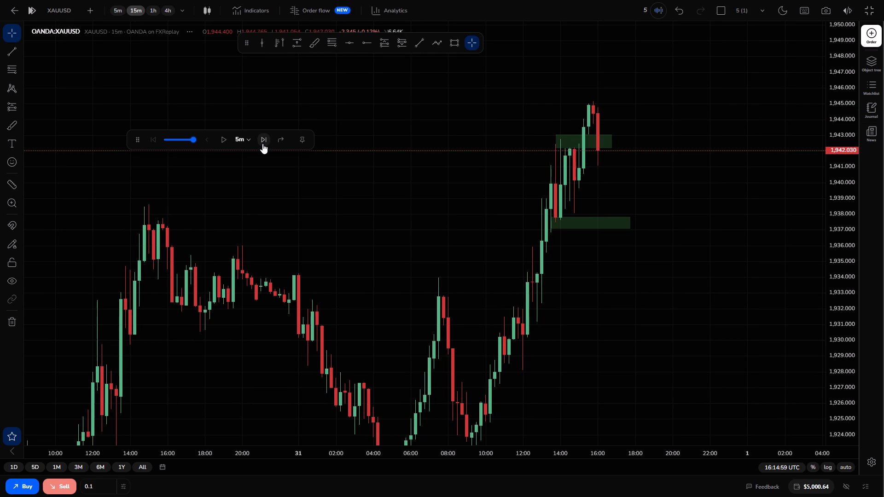
click(262, 144)
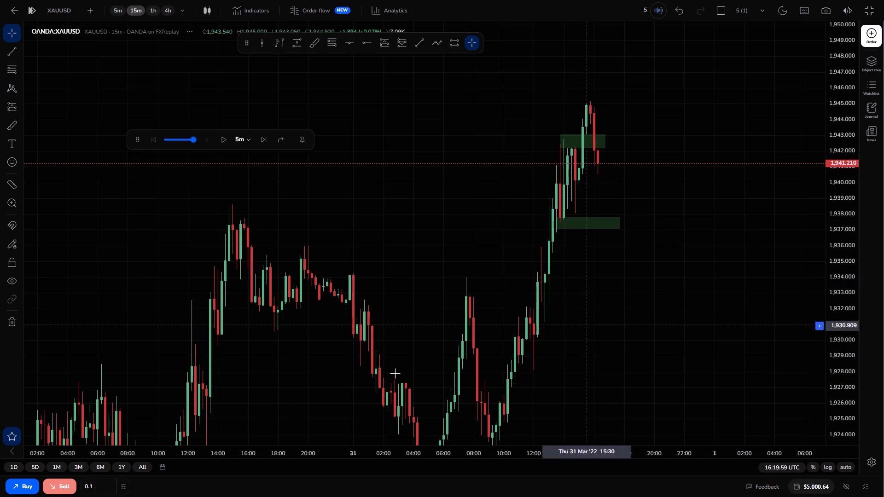
Open a 0.1 lot market sell on XAUUSD at 1,941.21.
click(66, 488)
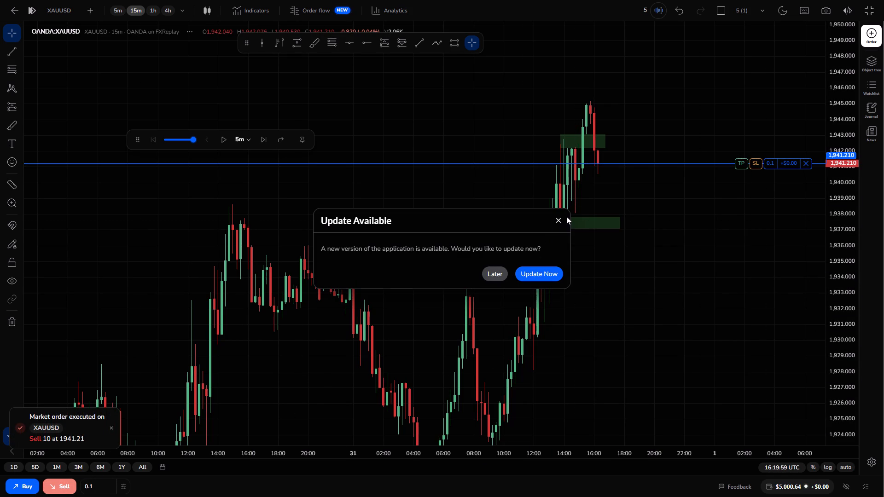
Accept the update to the new version of the application.
click(541, 279)
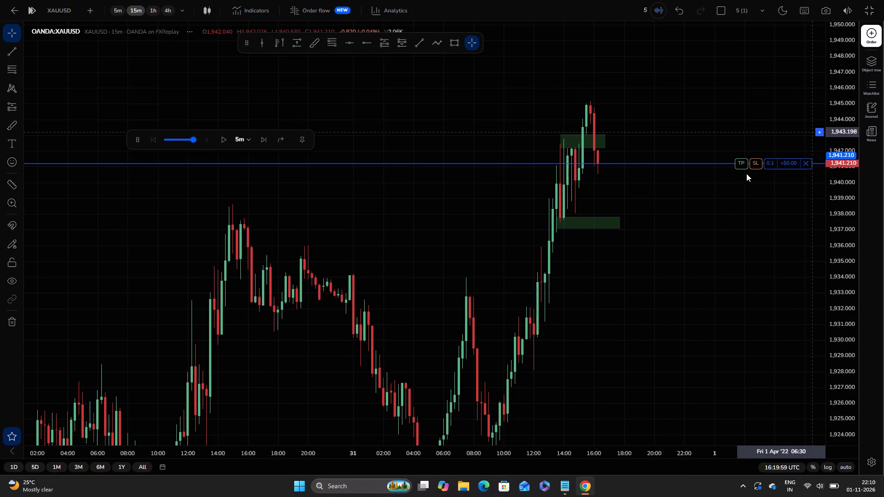
Set the sell position's take profit at 1,937.819 by the lower zone and its stop loss at 1,942.538 inside the upper zone.
drag(743, 204, 747, 247)
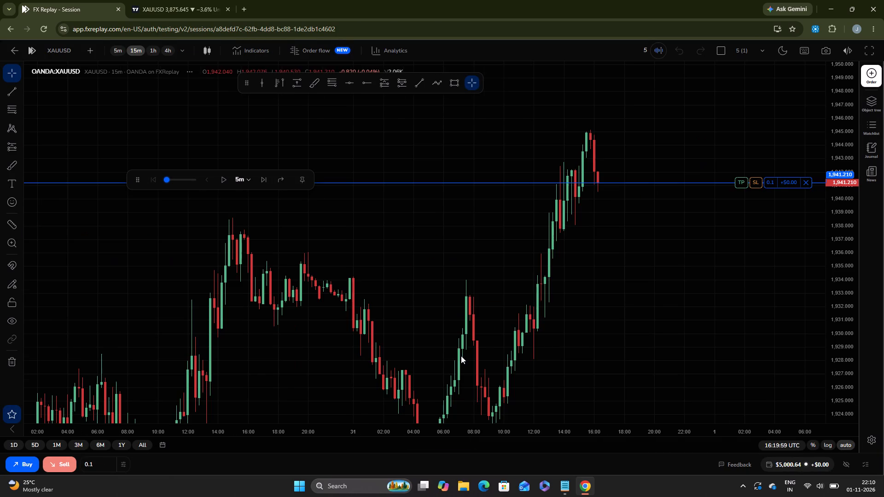
drag(574, 301, 552, 204)
scroll(572, 252, down, 1)
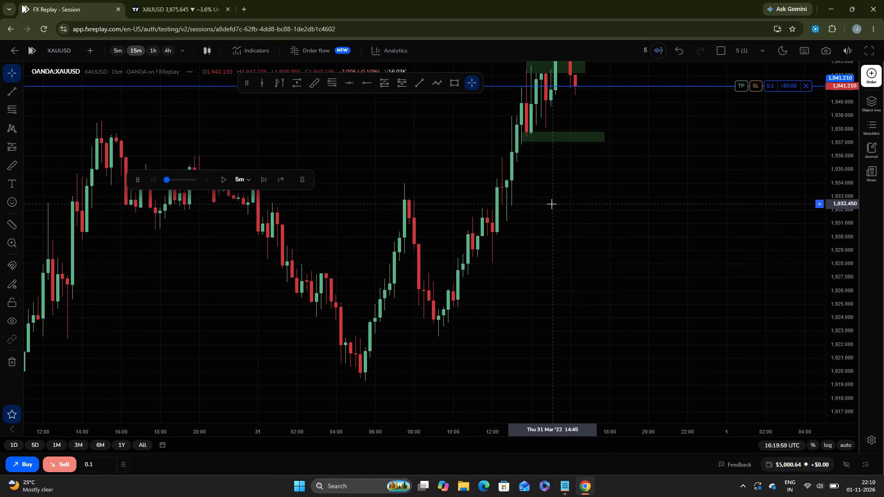
drag(606, 184, 640, 271)
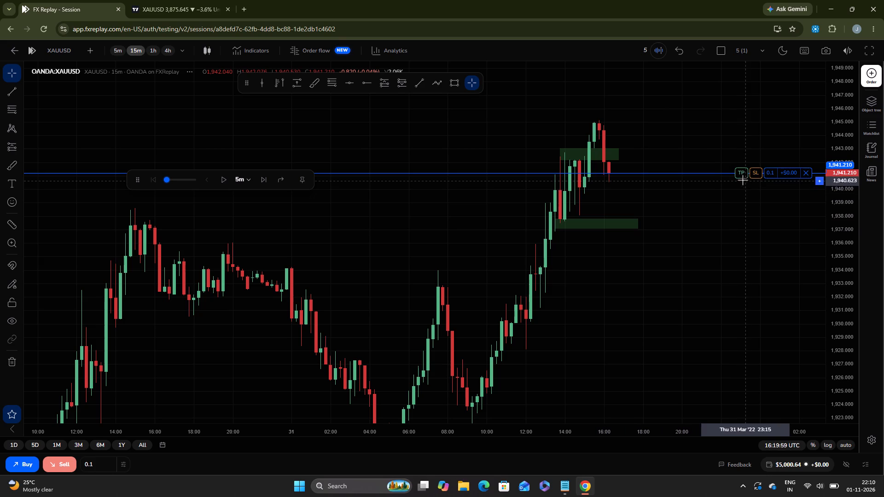
drag(742, 171, 738, 219)
drag(756, 174, 755, 155)
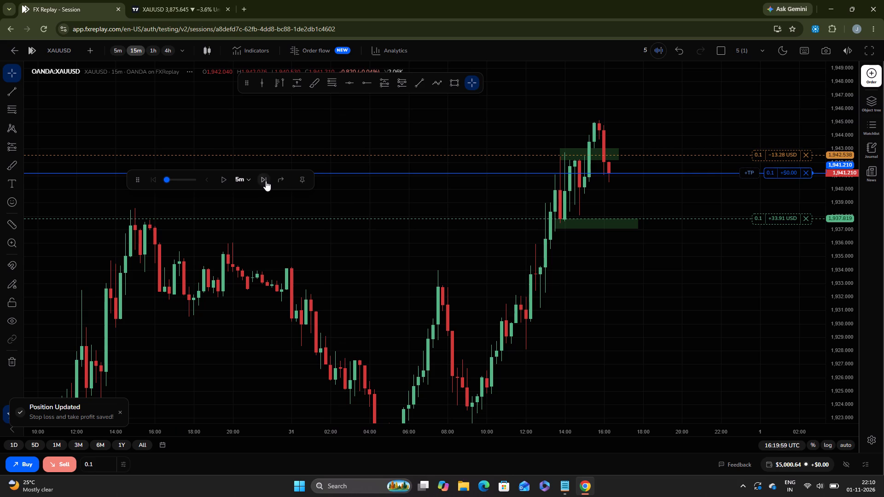
Advance the replay in 5m steps to 16:44:59 on 31 March to play out the sell trade.
click(266, 181)
click(266, 181)
click(266, 181)
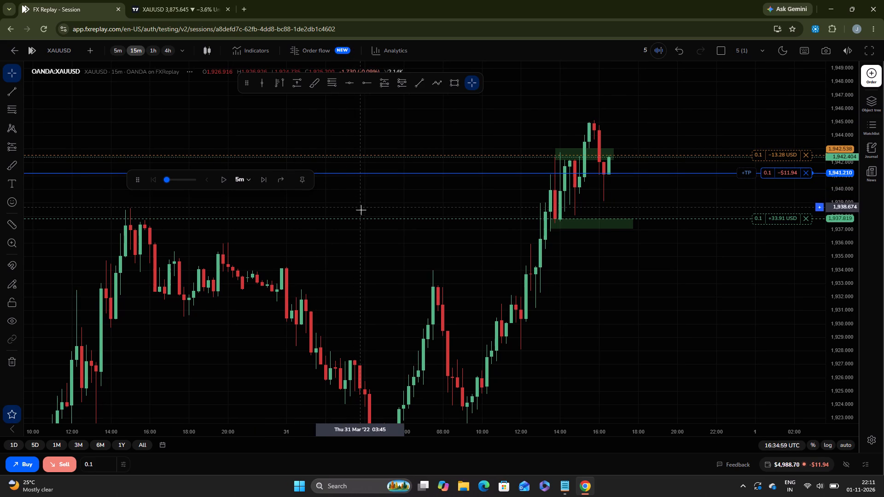
click(262, 178)
click(262, 178)
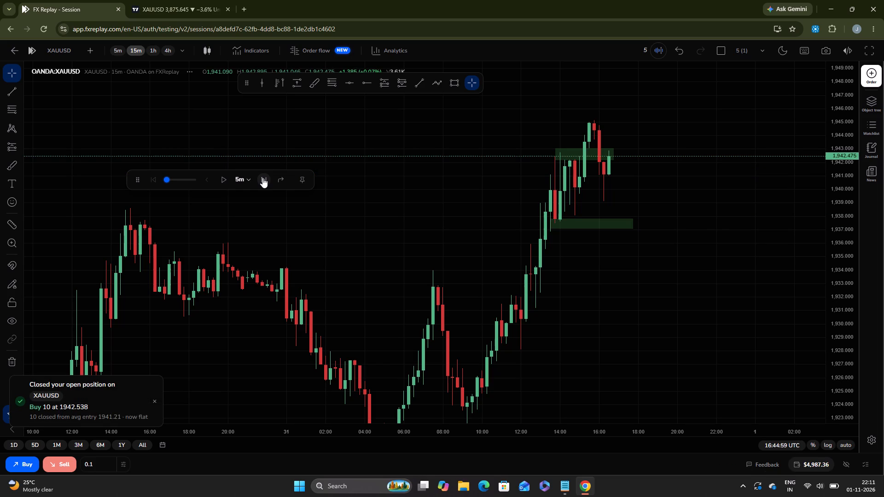
Set the replay speed to 16x per sec and run the replay forward to 17:59:59 on 31 March.
click(262, 178)
click(262, 178)
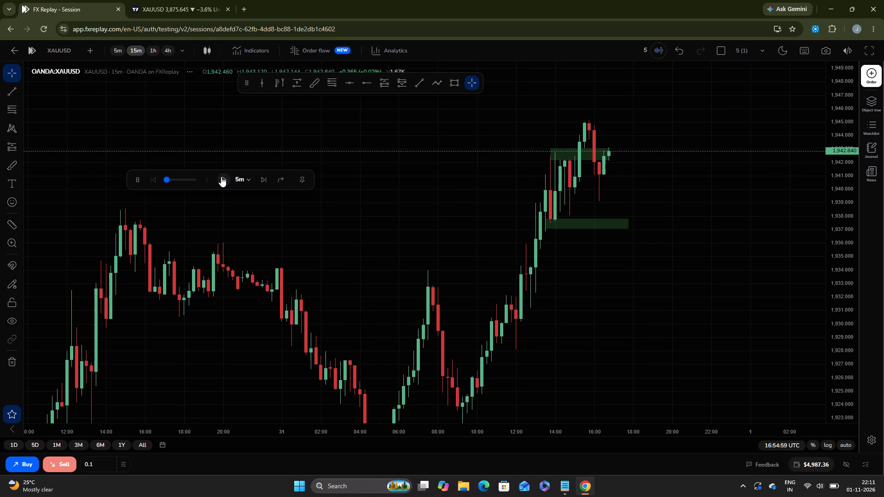
click(221, 177)
click(221, 177)
drag(181, 179, 205, 184)
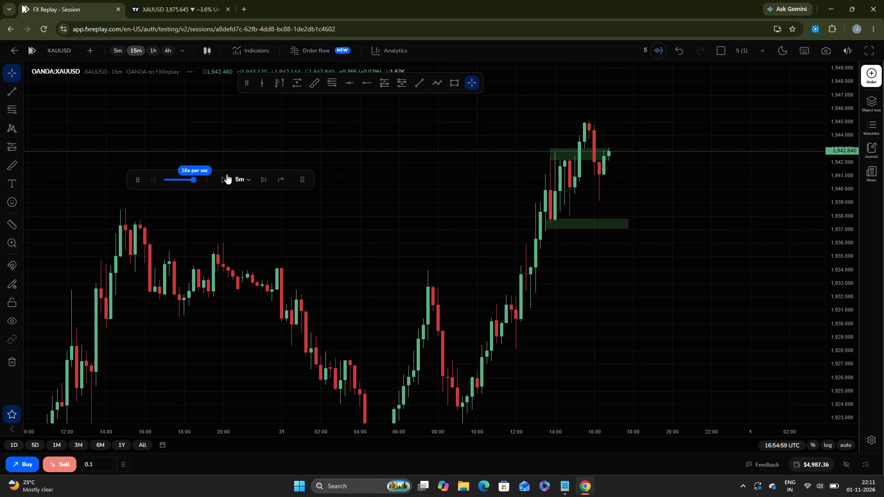
click(225, 176)
click(225, 176)
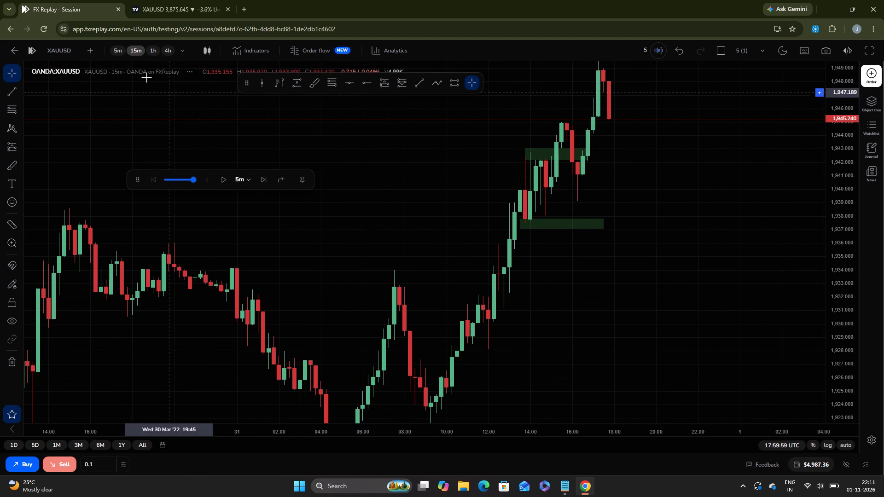
Switch the XAUUSD chart to the 5m timeframe and show the session in full screen.
click(122, 49)
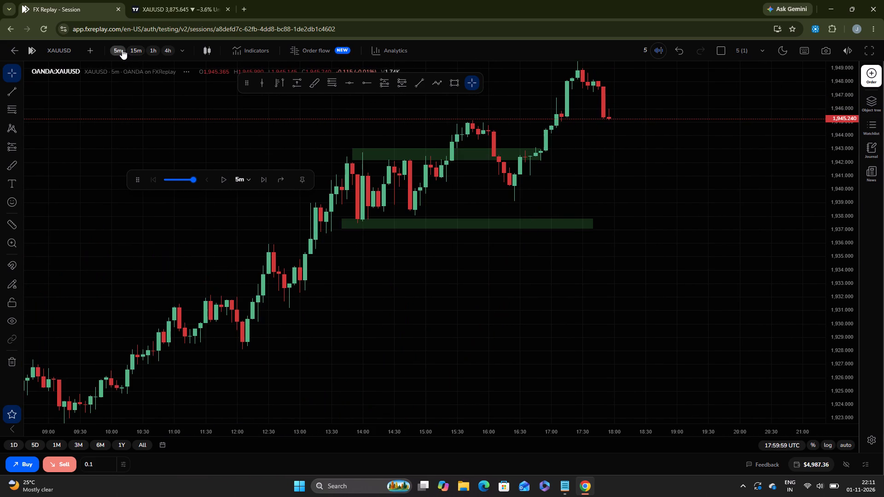
key(Return)
key(F11)
key(F11)
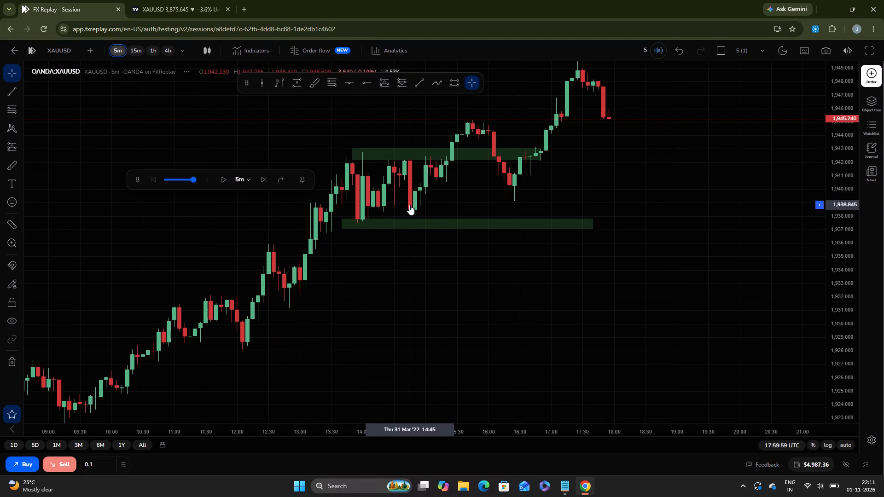
key(F11)
Check the 15m timeframe, return to the 5m chart, and advance the replay in 5m steps to 18:29:59 on 31 March.
drag(395, 263, 490, 322)
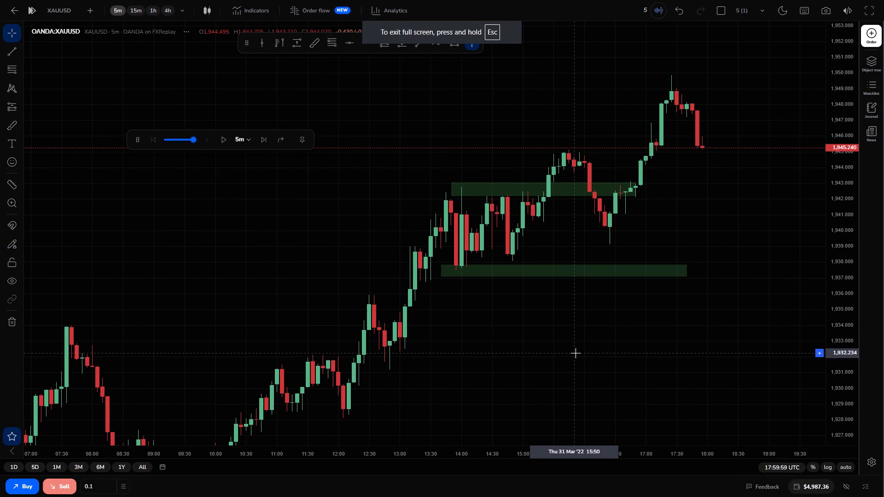
drag(576, 353, 588, 295)
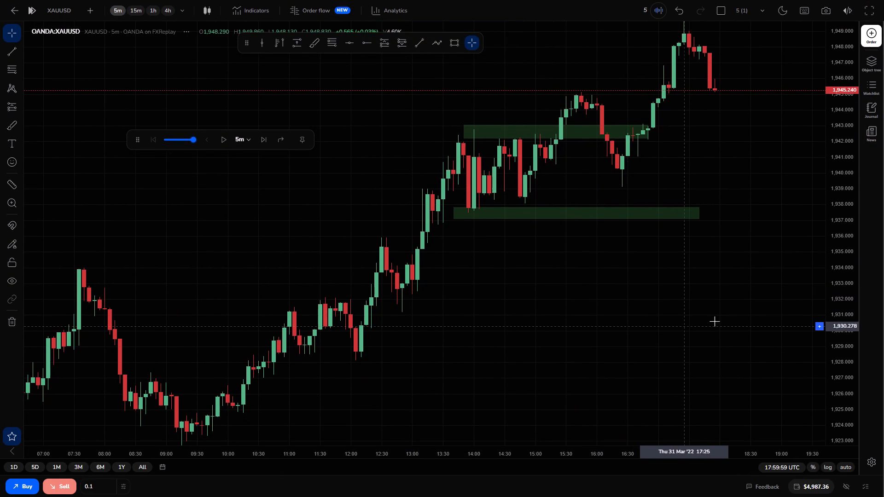
drag(834, 273, 834, 349)
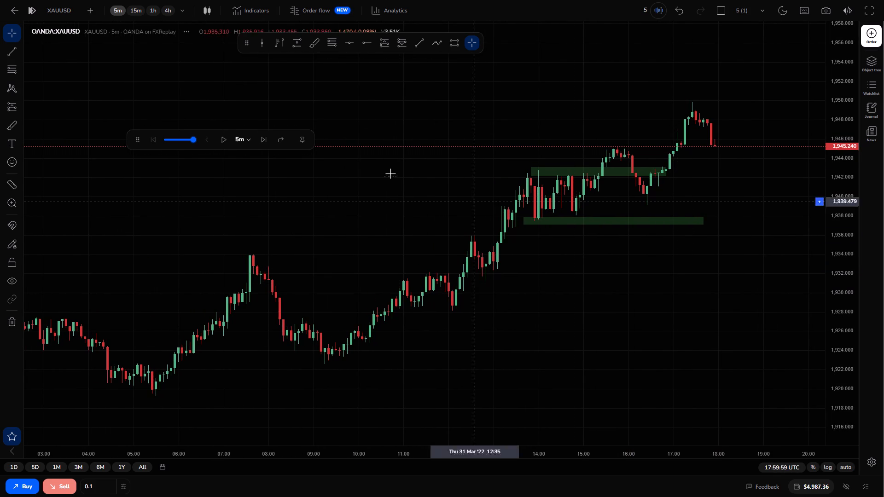
click(130, 11)
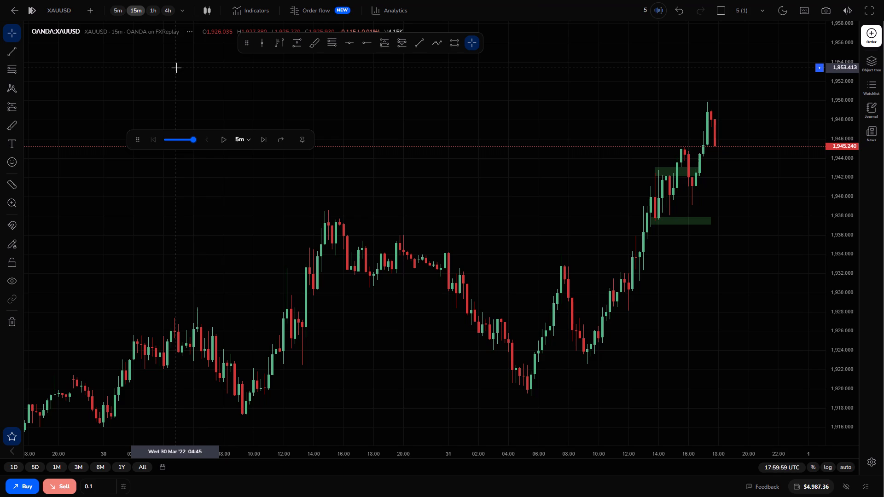
click(120, 7)
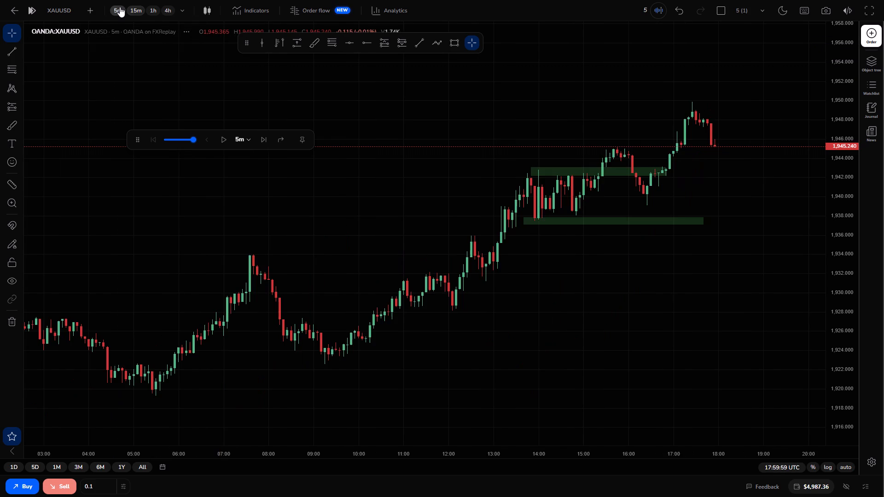
triple_click(263, 139)
triple_click(263, 139)
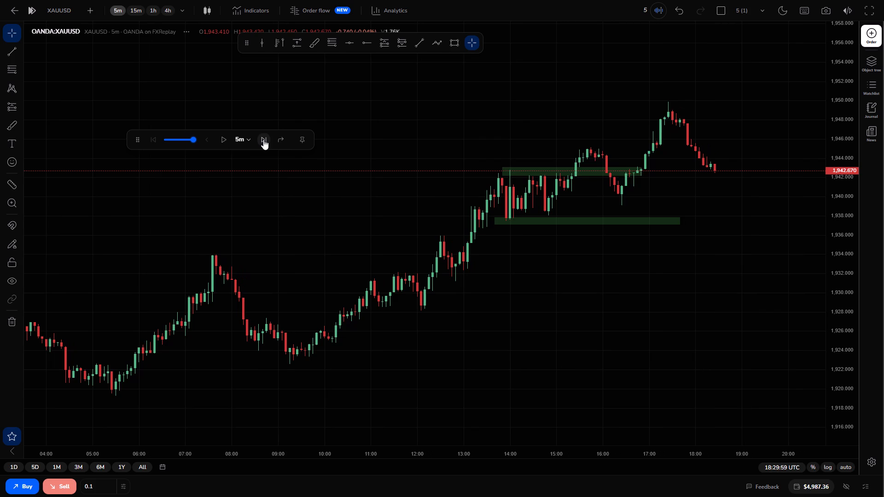
Examine the 5m pullback from the latest high in relation to the two green zones.
drag(322, 107, 407, 157)
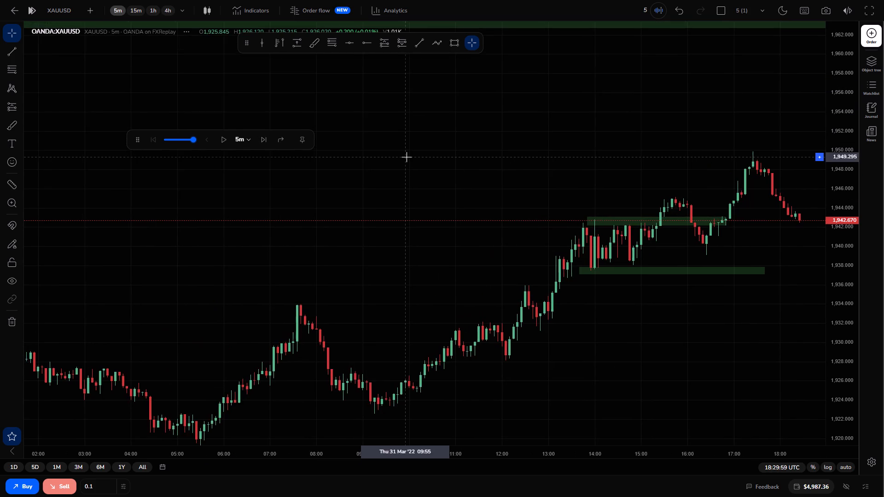
drag(498, 249, 413, 193)
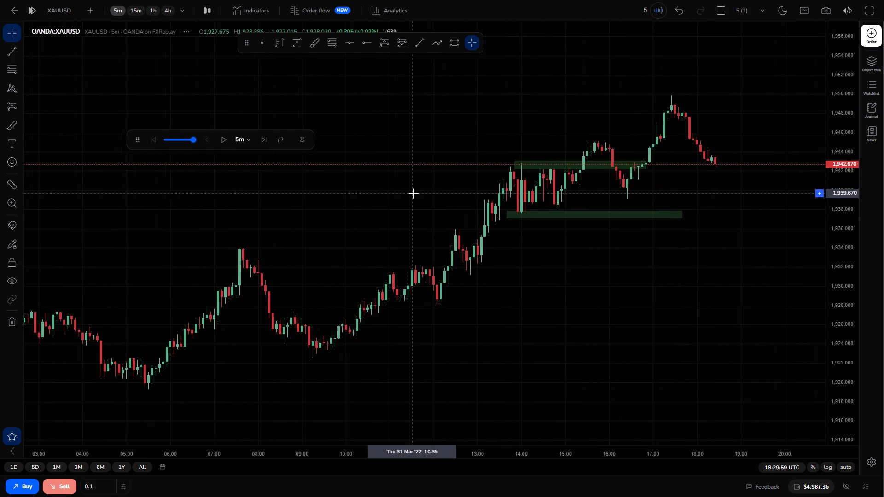
drag(846, 351, 796, 213)
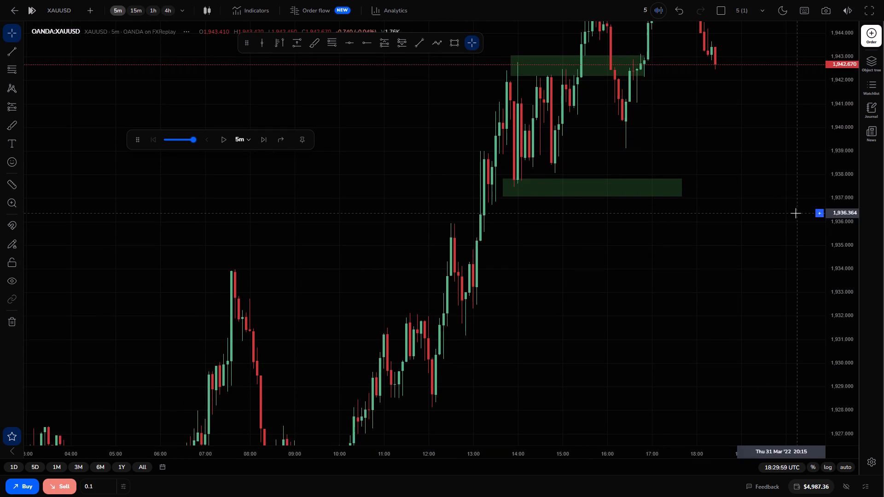
drag(720, 165, 768, 258)
drag(755, 209, 679, 196)
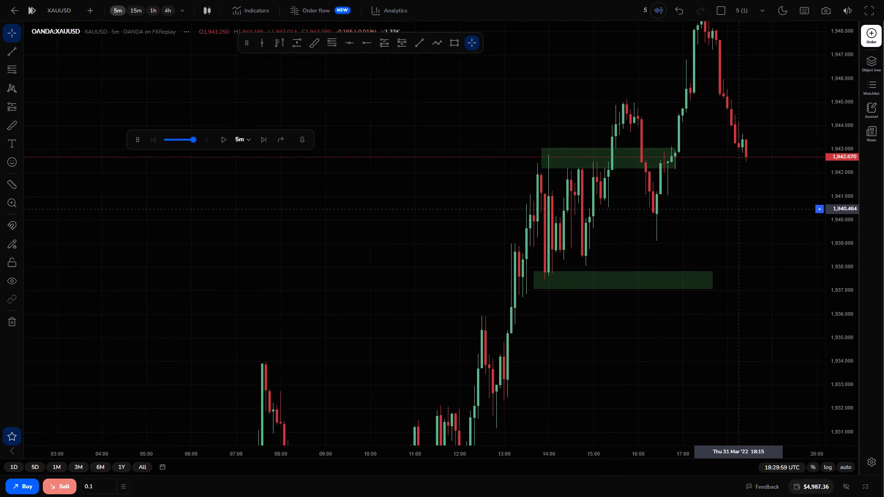
drag(679, 196, 668, 196)
drag(842, 171, 847, 258)
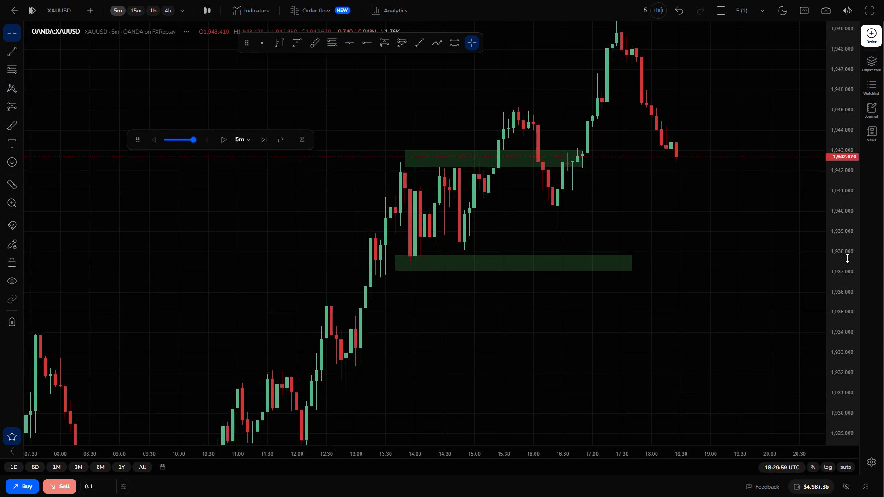
drag(847, 258, 840, 241)
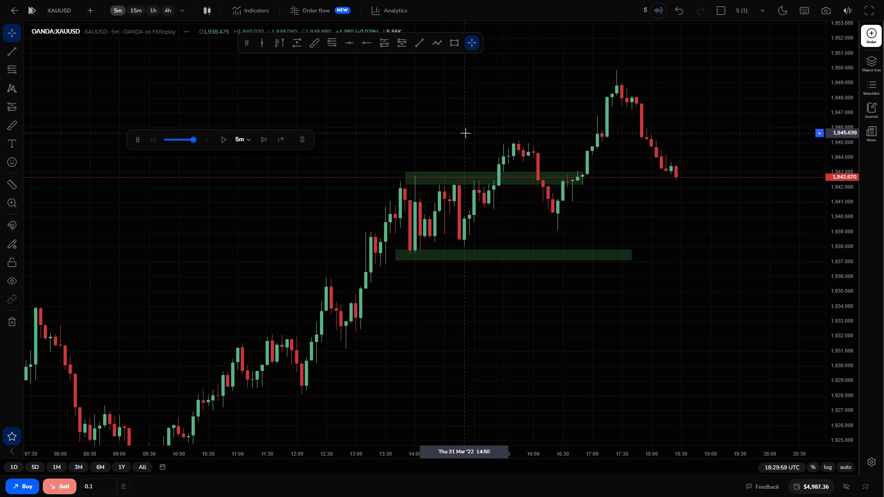
Advance the replay in 5m steps to 20:04:59 on 31 March.
triple_click(259, 139)
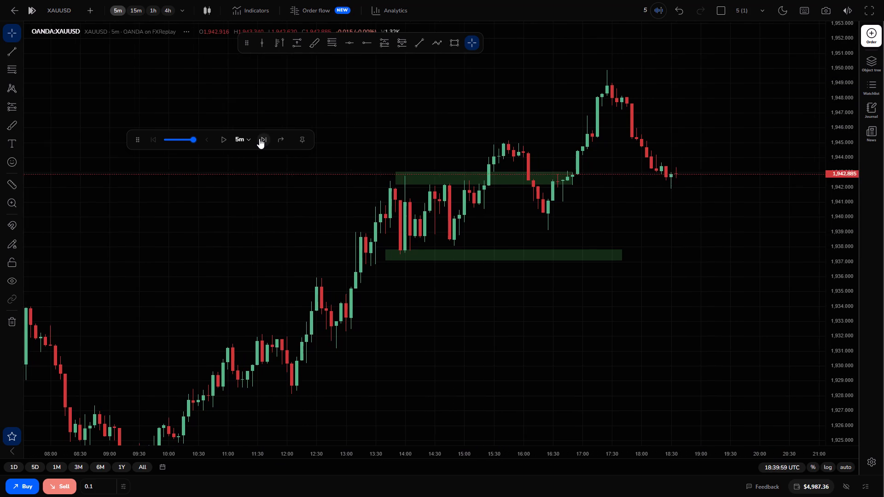
triple_click(259, 139)
triple_click(259, 139)
triple_click(259, 139)
triple_click(259, 139)
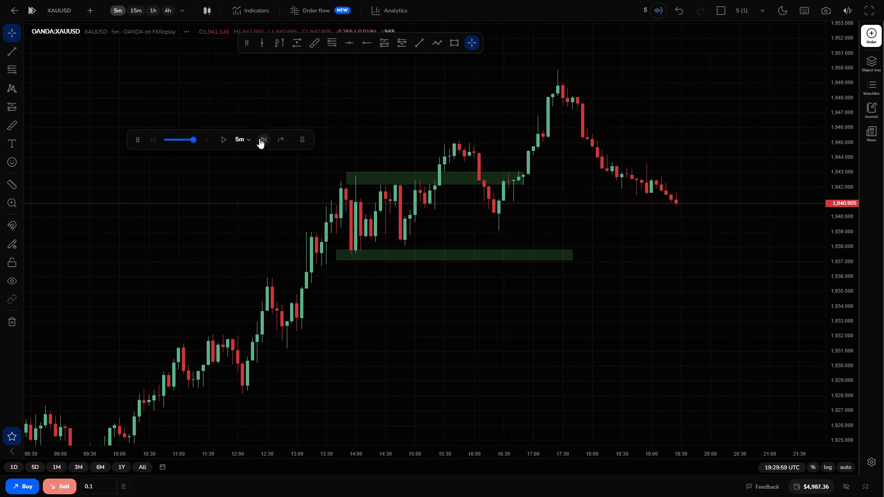
click(259, 139)
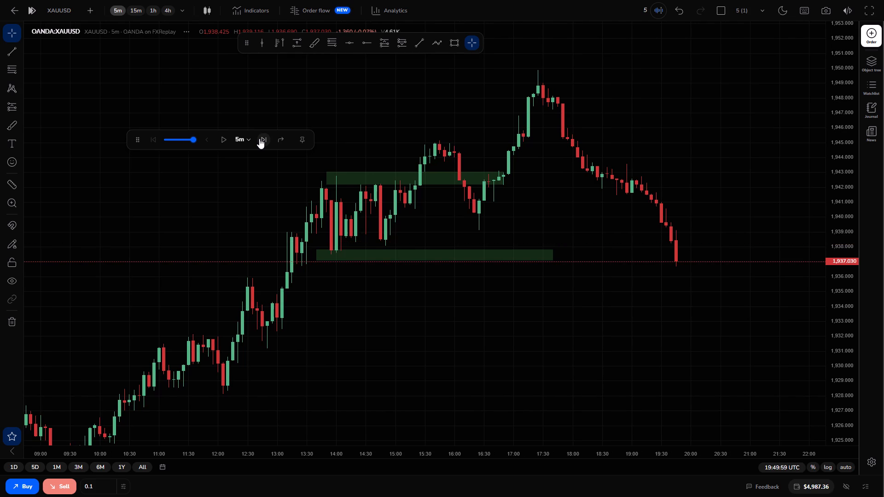
click(259, 139)
click(259, 139)
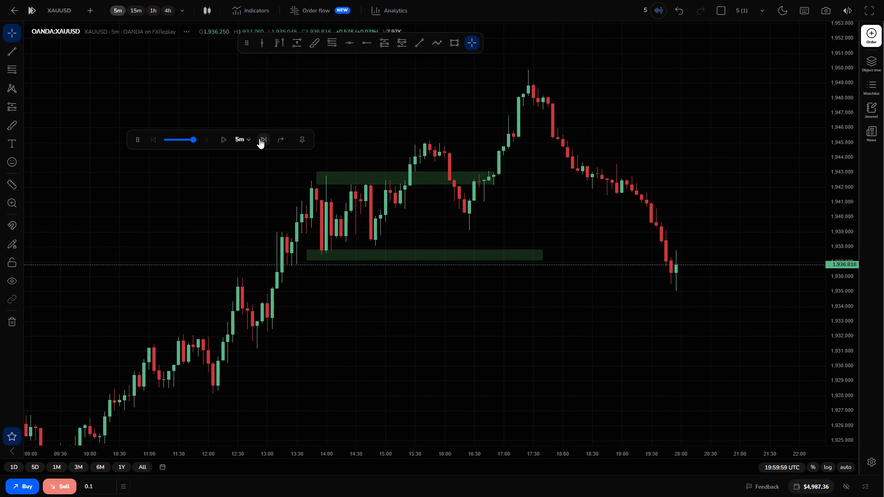
click(259, 139)
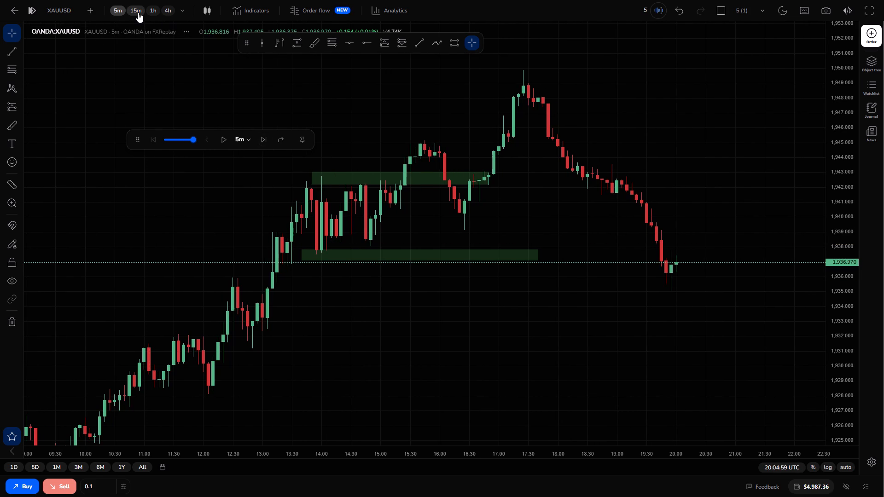
Switch the chart to the 15m timeframe and advance the replay in 5m steps to 23:04:59 on 31 March.
click(138, 12)
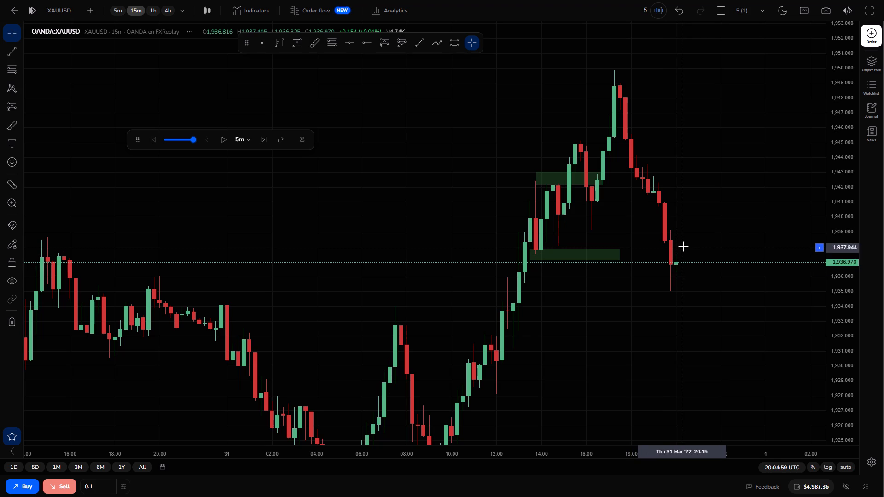
click(262, 135)
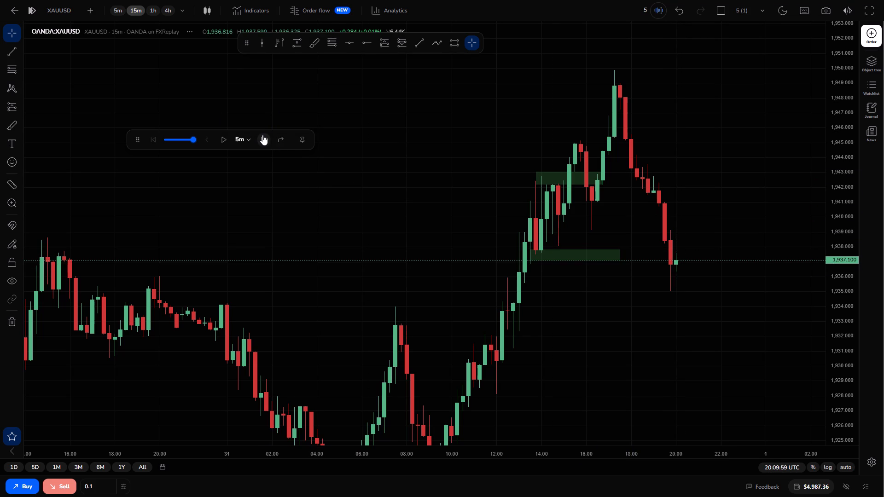
click(262, 135)
double_click(262, 135)
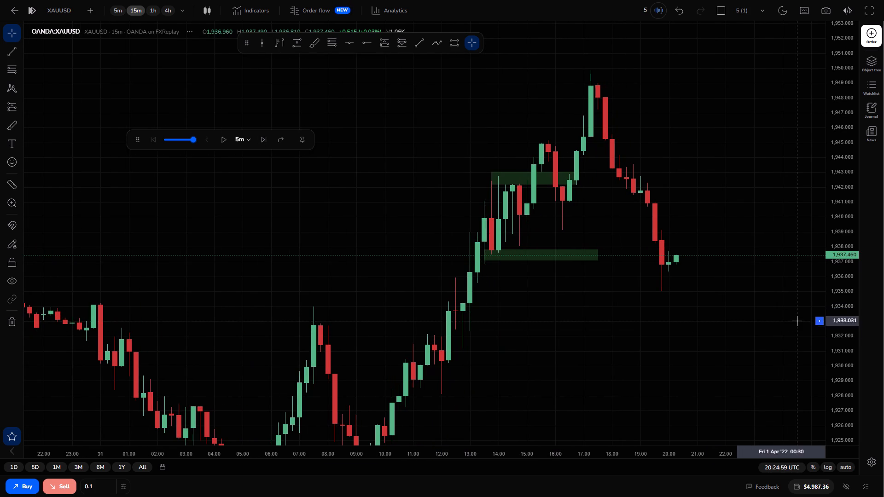
drag(841, 326, 834, 236)
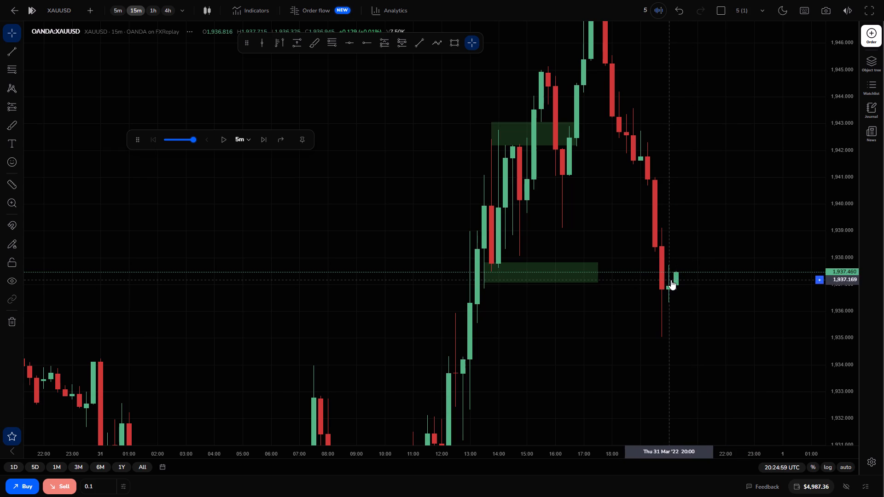
double_click(266, 144)
click(266, 144)
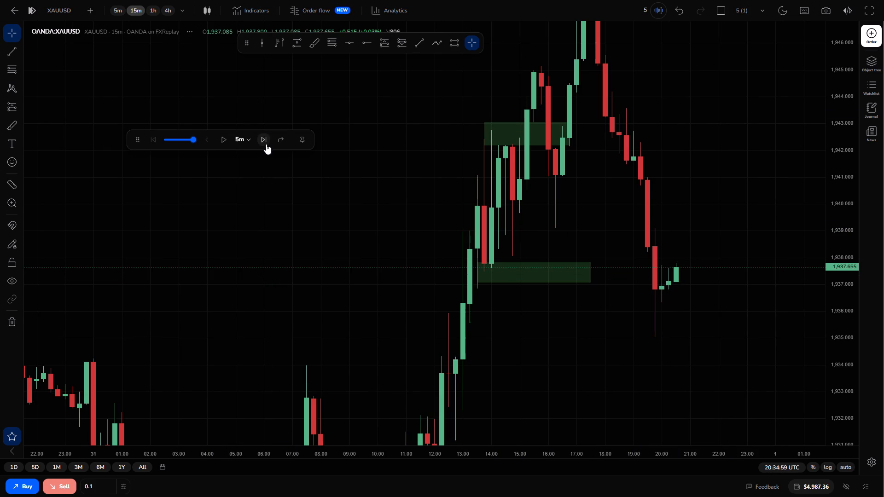
click(266, 144)
click(266, 144)
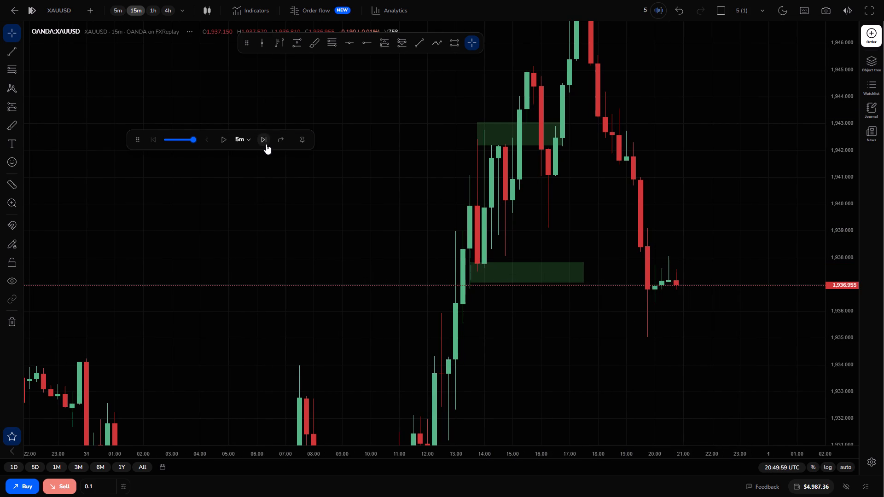
double_click(266, 144)
double_click(266, 144)
triple_click(266, 144)
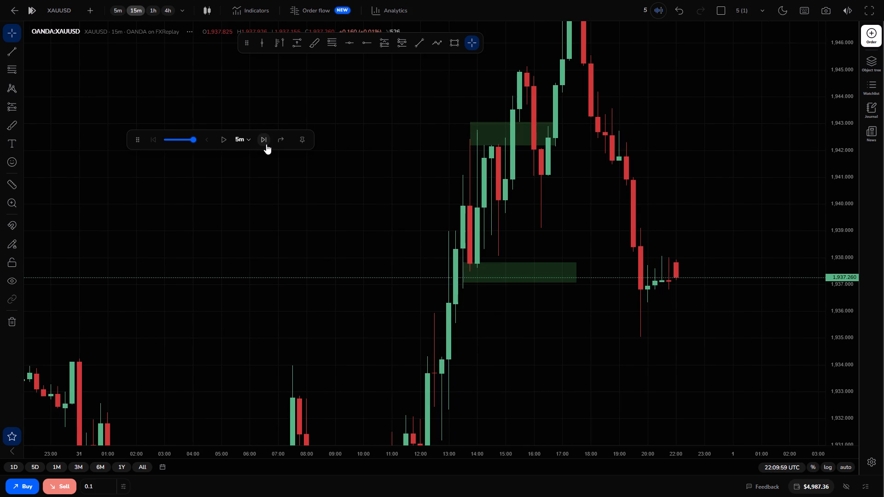
triple_click(266, 144)
triple_click(266, 144)
double_click(266, 144)
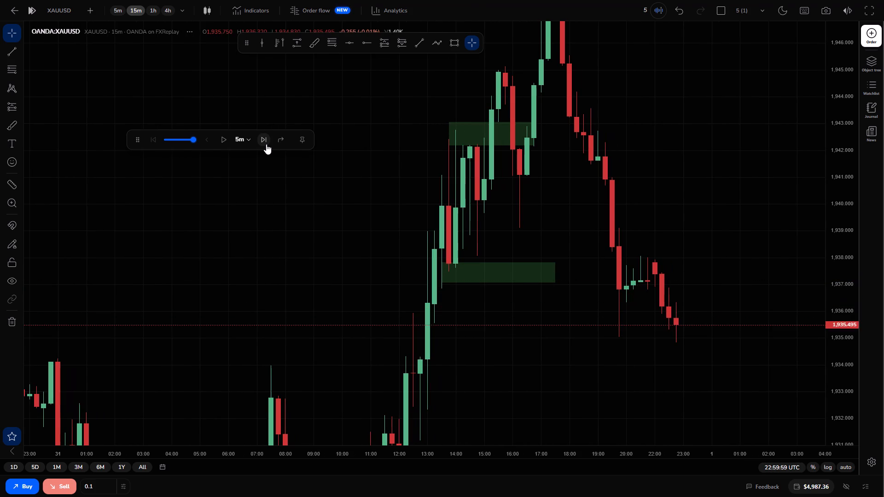
Return the chart to the 5m timeframe and bring the whole 31 March move, including both green zones, into view.
drag(611, 353, 611, 245)
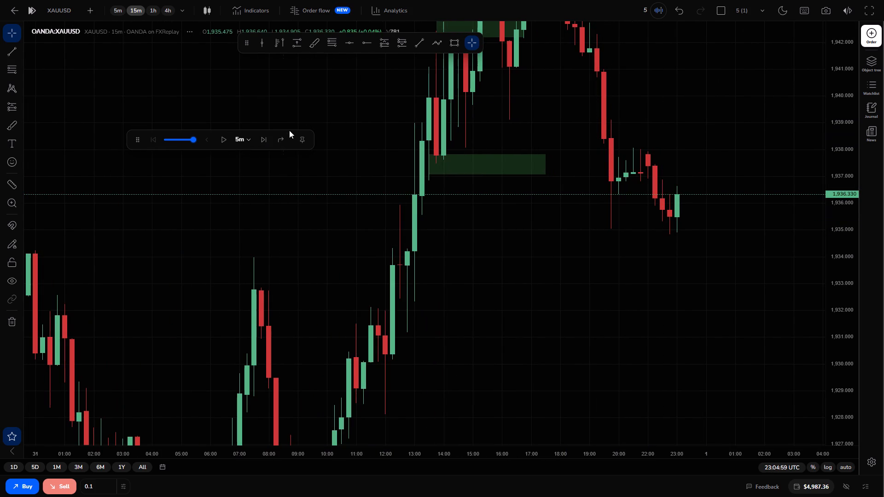
click(124, 11)
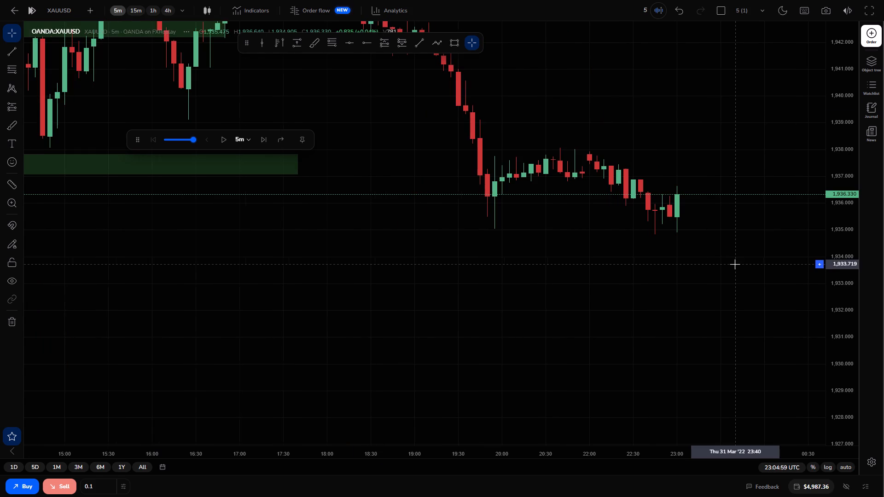
drag(720, 204, 750, 275)
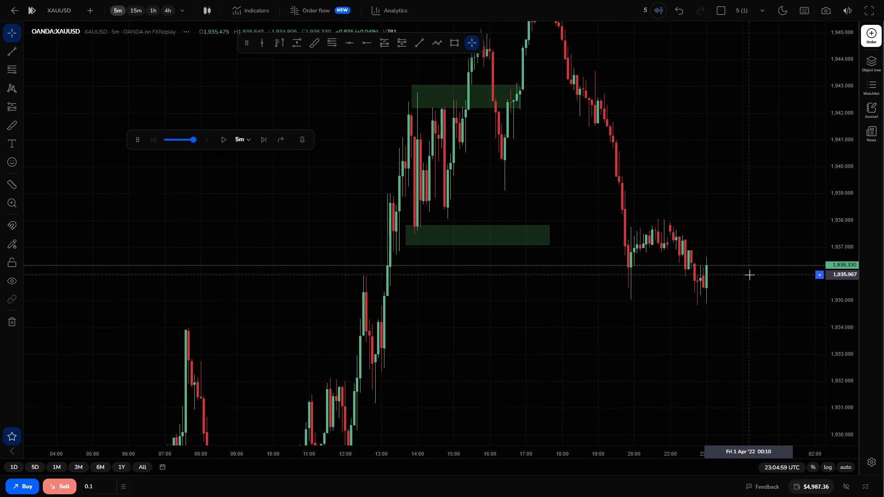
drag(849, 177, 847, 306)
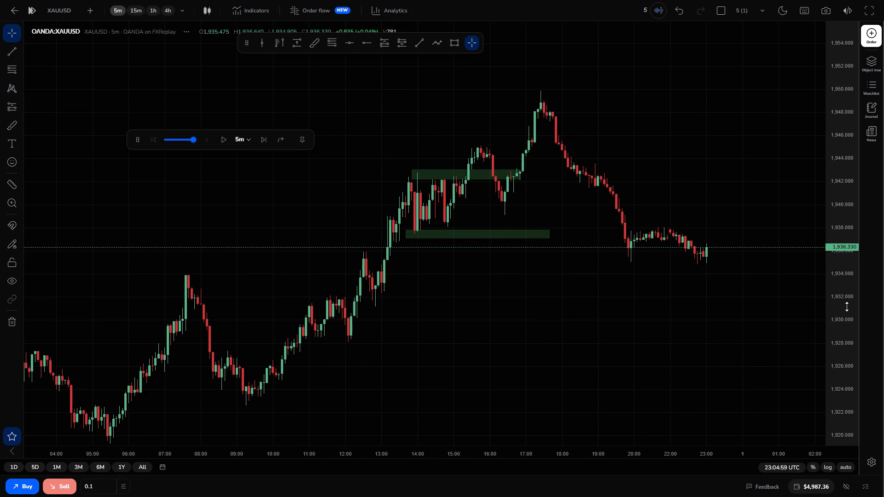
Advance the 5m chart's replay in 5m steps to 00:39:59 on 1 April.
drag(847, 306, 847, 306)
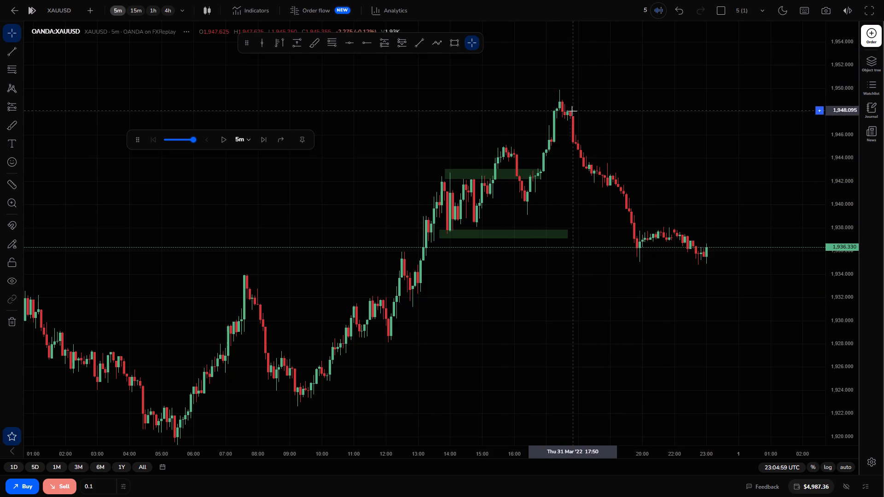
triple_click(263, 137)
triple_click(263, 137)
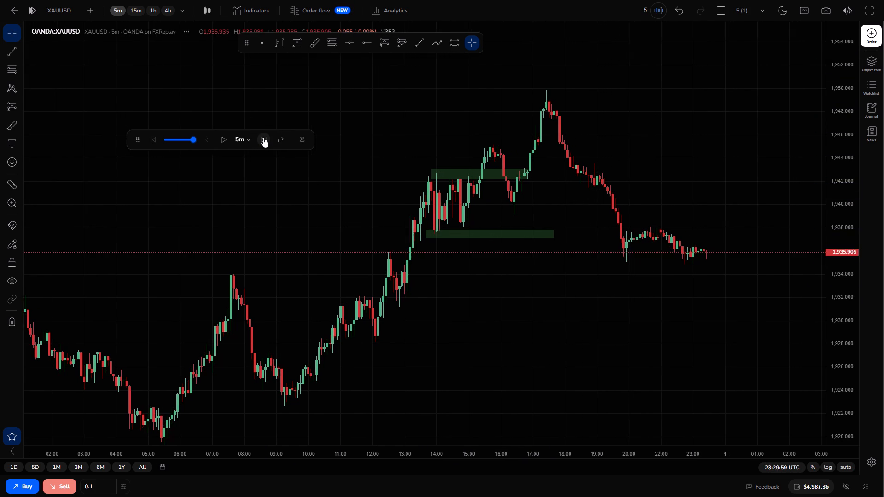
triple_click(263, 137)
triple_click(263, 137)
triple_click(263, 137)
triple_click(263, 137)
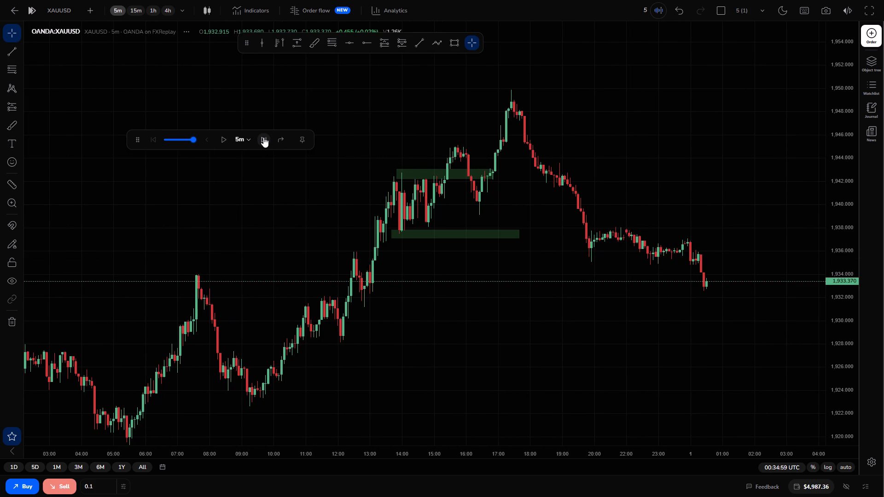
click(263, 137)
Switch the chart to the 15m timeframe and advance the replay in 5m steps to 01:04:59 on 1 April.
click(137, 10)
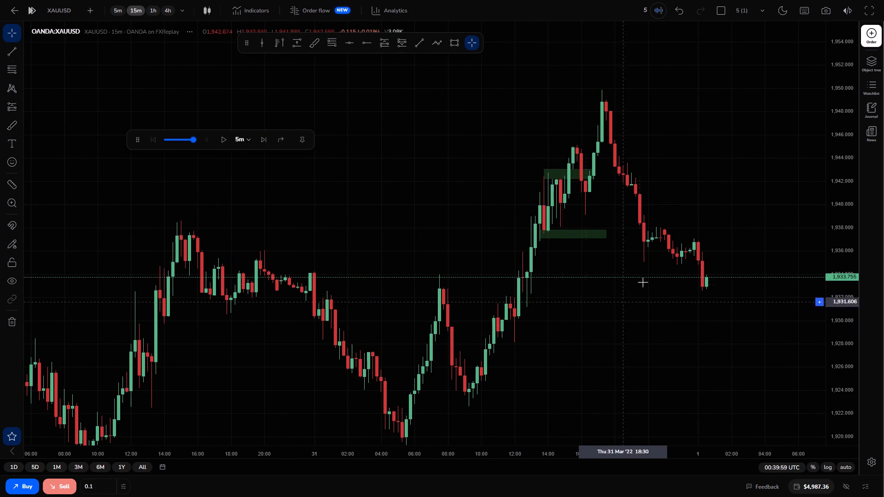
drag(643, 282, 553, 283)
click(263, 138)
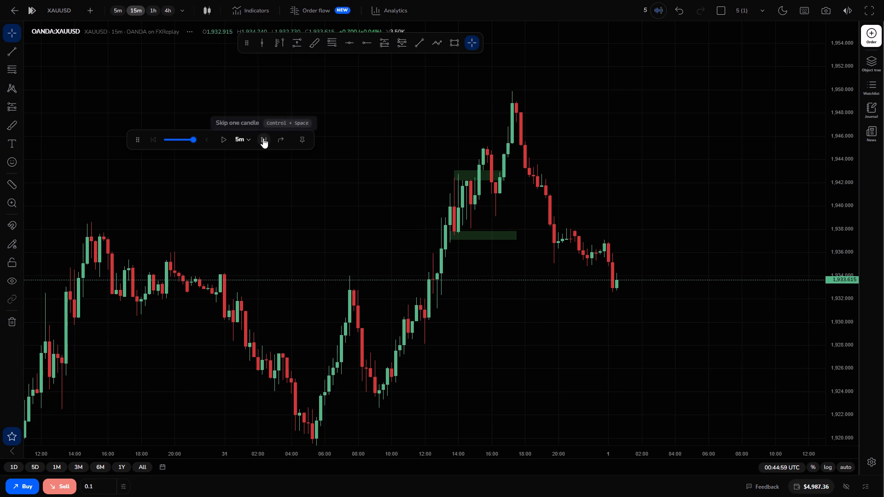
double_click(263, 138)
double_click(263, 138)
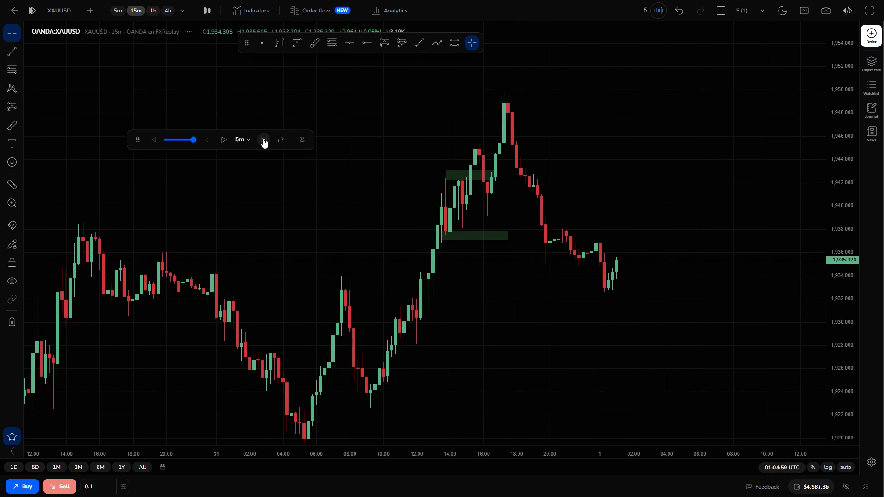
Buy 0.1 lot of XAUUSD at market with take profit at 1,943.061 and stop loss at 1,932.319.
click(26, 491)
drag(741, 264, 754, 170)
drag(759, 260, 759, 295)
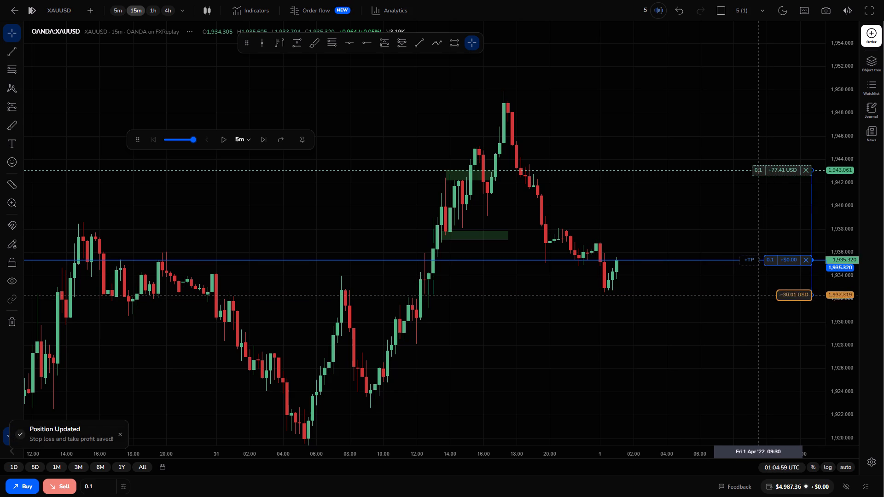
drag(759, 295, 760, 295)
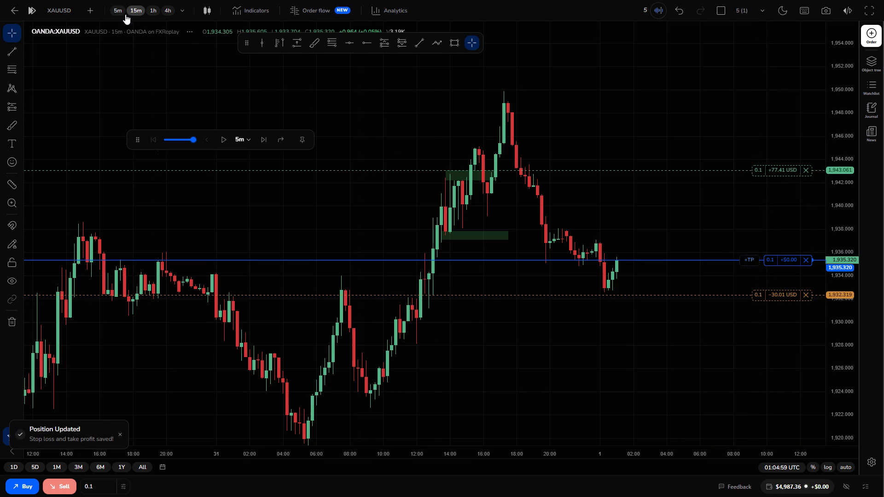
Return the chart to the 5m timeframe and advance the replay in 5m steps to 01:44:59 on 1 April.
click(125, 8)
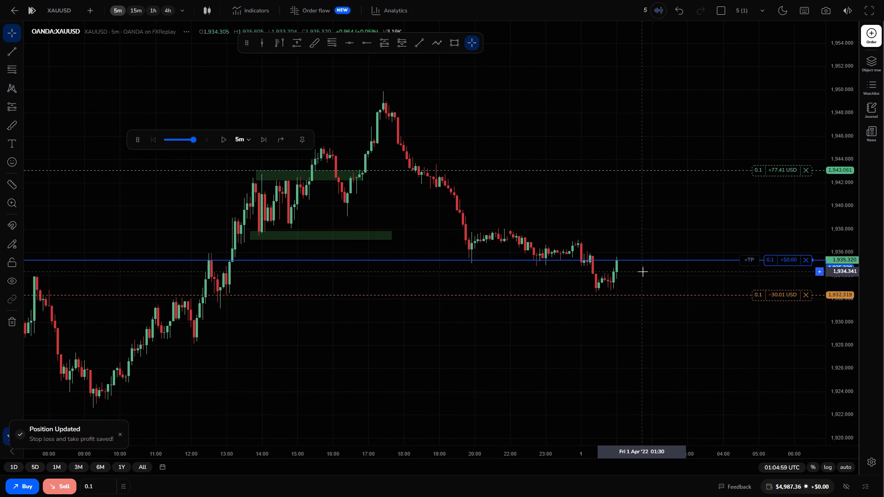
drag(840, 309, 835, 251)
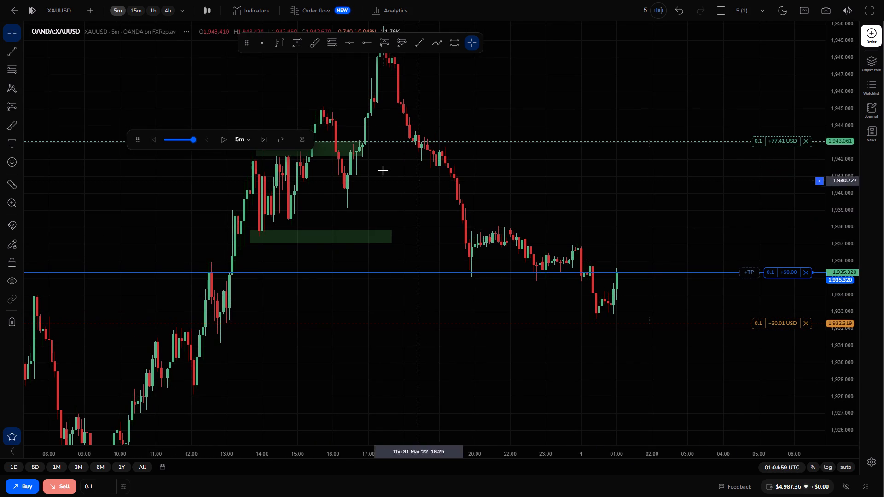
double_click(262, 139)
double_click(262, 139)
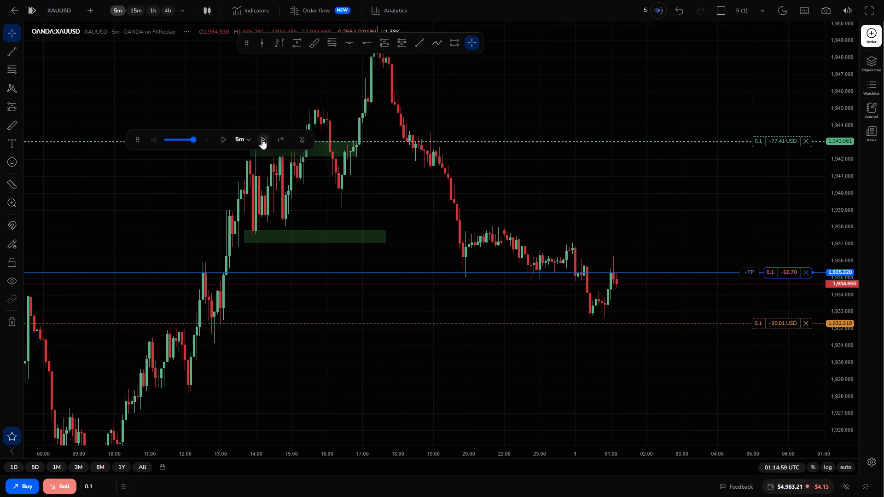
double_click(262, 139)
click(262, 139)
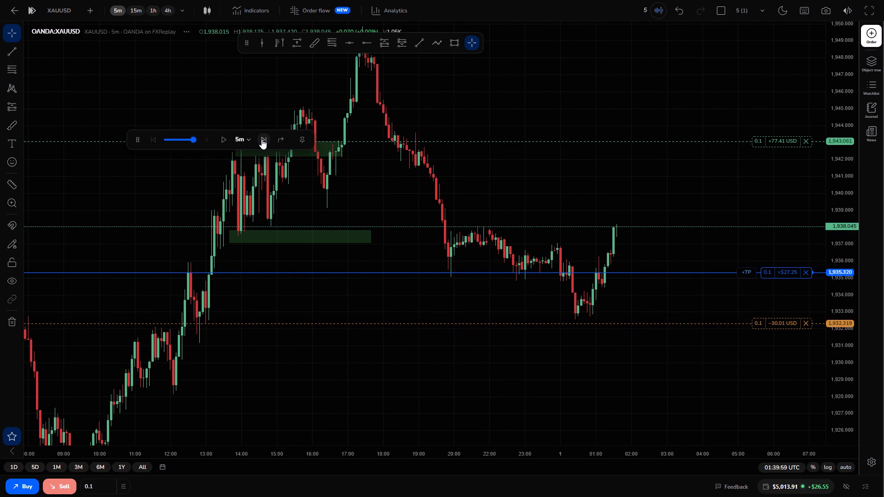
click(262, 139)
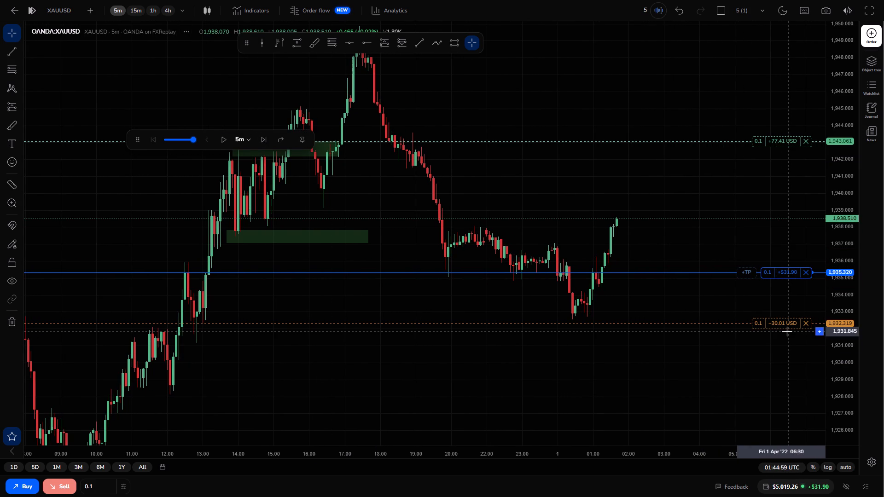
Raise the open buy position's stop loss above the entry price to 1,936.897.
drag(791, 324, 800, 272)
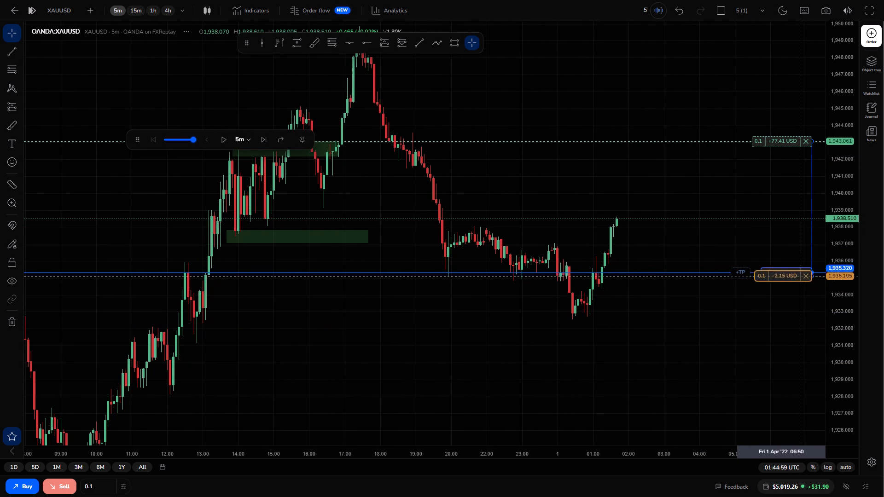
drag(800, 272, 797, 237)
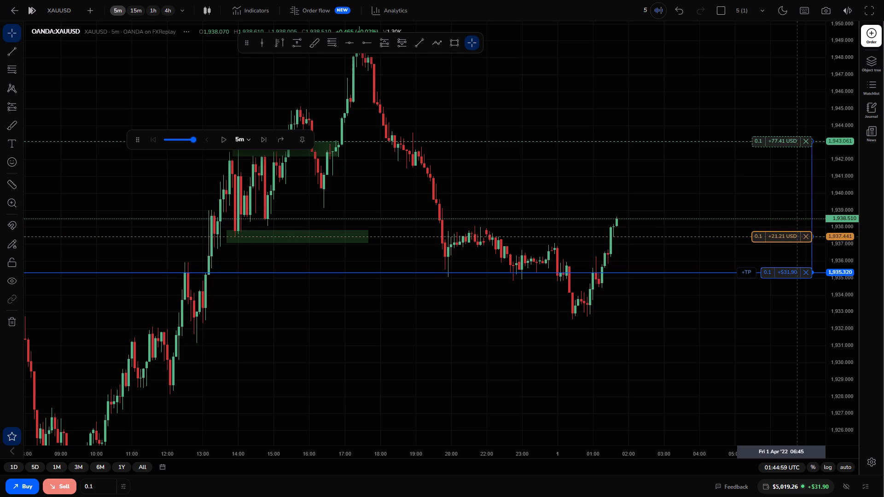
drag(797, 237, 796, 246)
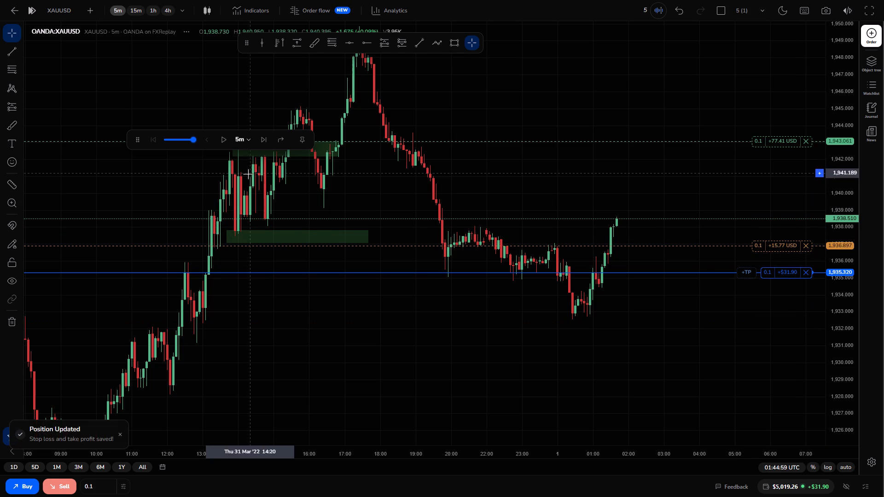
Run the replay continuously and pause it at 06:29:59 on 1 April.
click(220, 138)
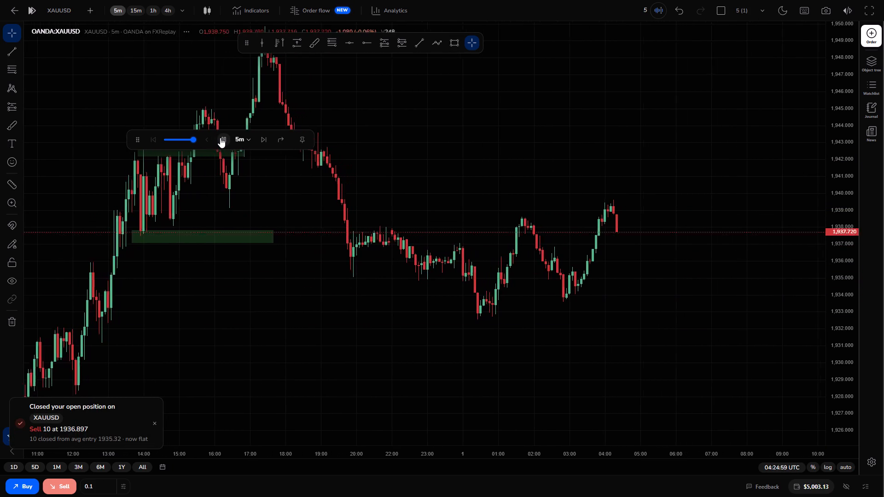
click(220, 138)
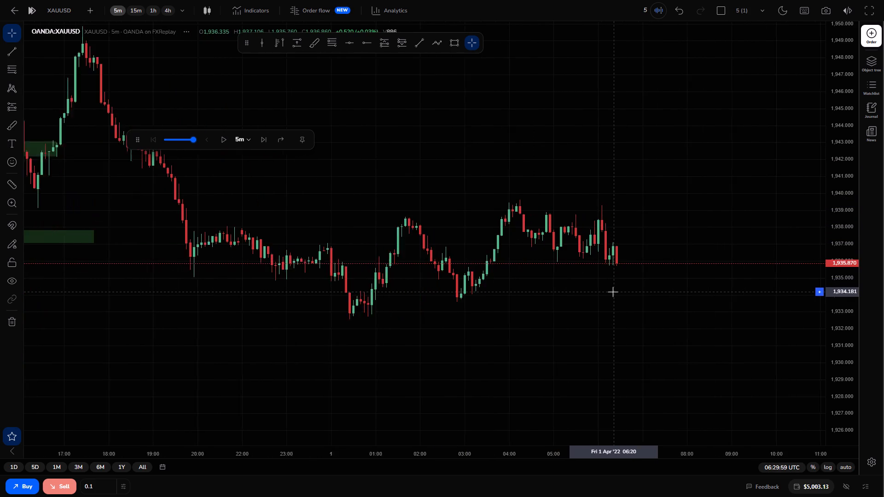
Draw a rectangle zone over the 1 April highs from 04:05, spanning 1,939.609 to 1,939.212 and extending past the latest candle.
drag(613, 292, 686, 335)
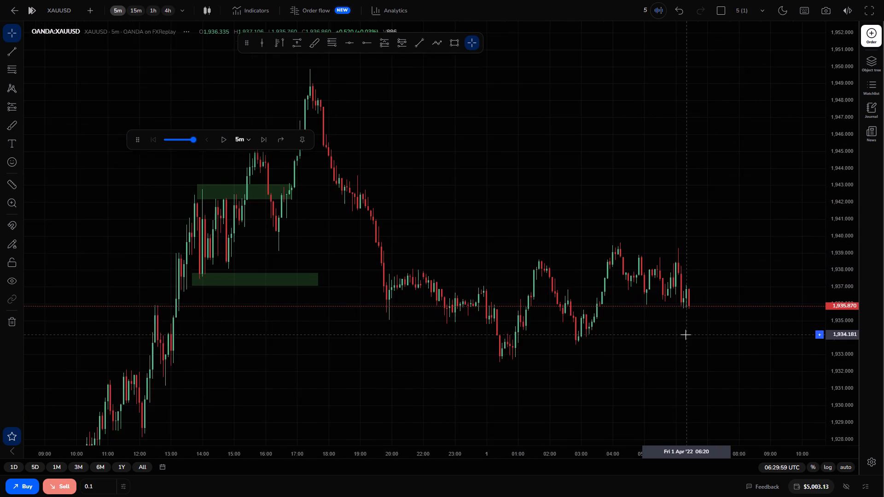
drag(840, 336, 843, 281)
drag(765, 316, 762, 211)
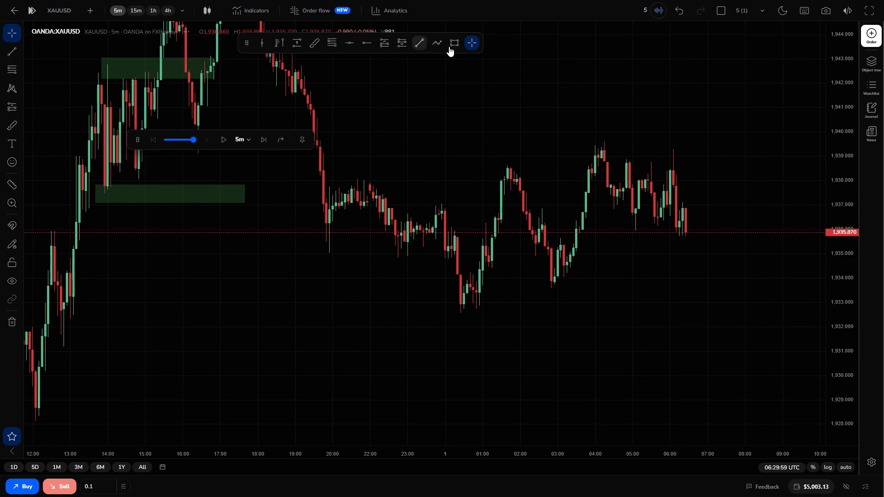
click(454, 46)
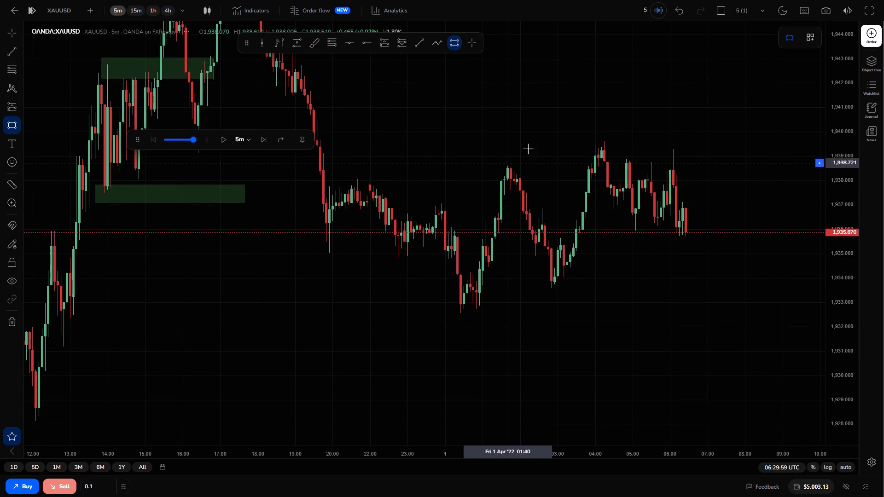
drag(598, 141, 637, 151)
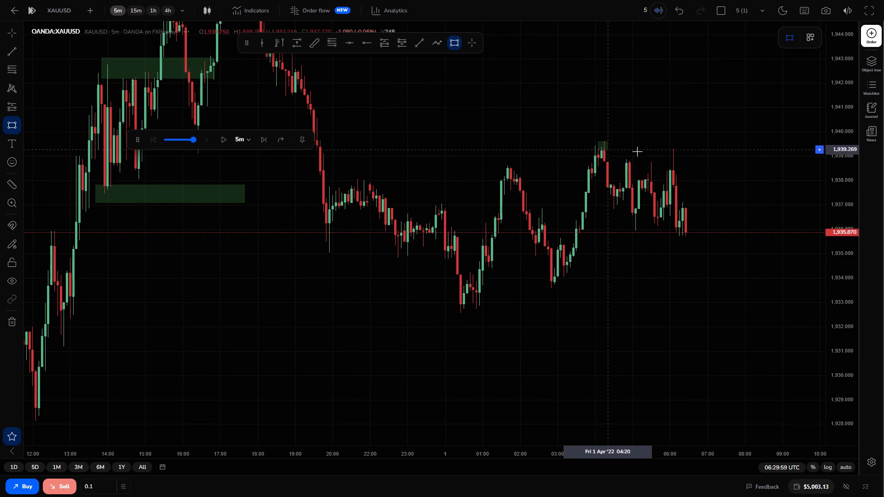
drag(637, 151, 719, 151)
click(719, 151)
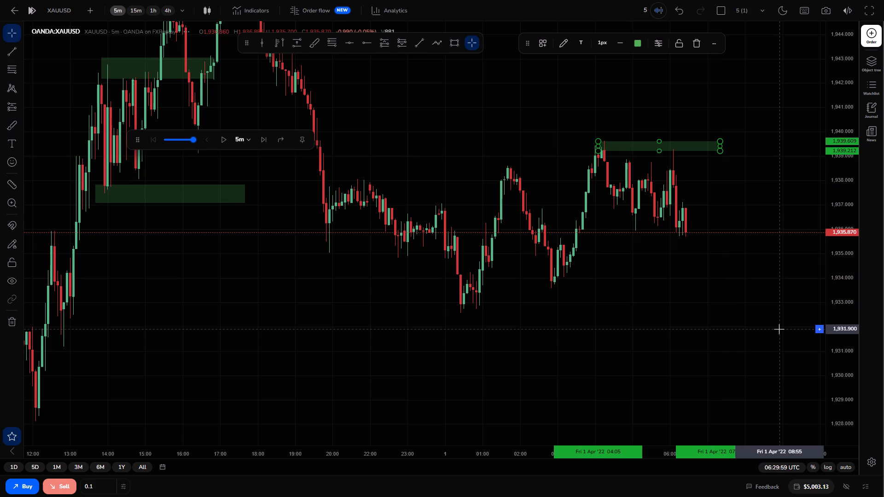
Draw a second rectangle zone at the recent 1 April lows around 1,936, starting at 04:30 and extending past the latest candle.
drag(779, 329, 731, 305)
drag(731, 305, 685, 271)
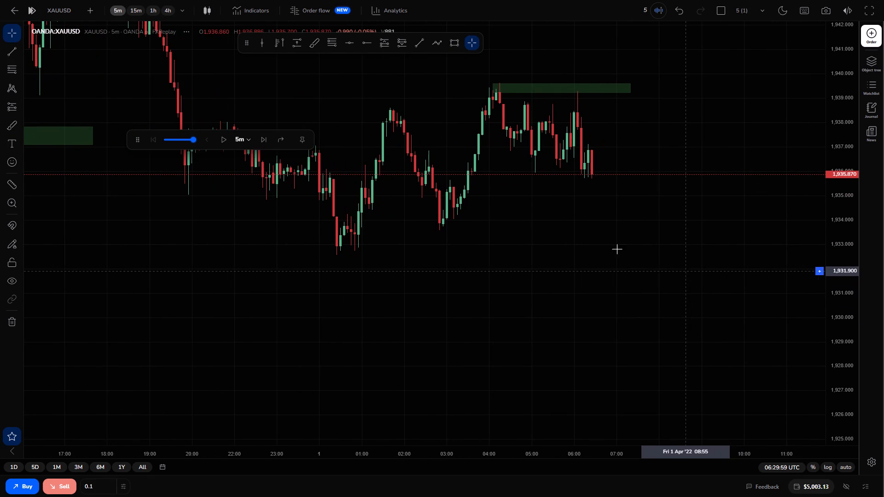
click(453, 46)
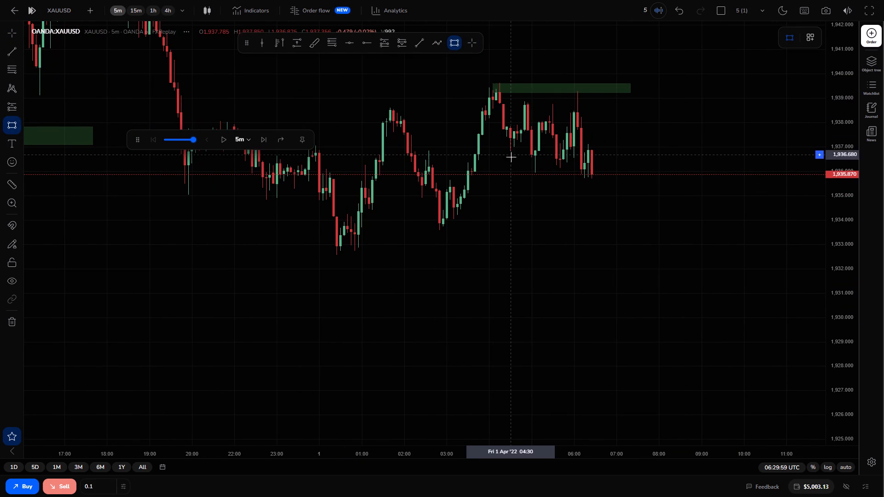
drag(511, 169, 622, 176)
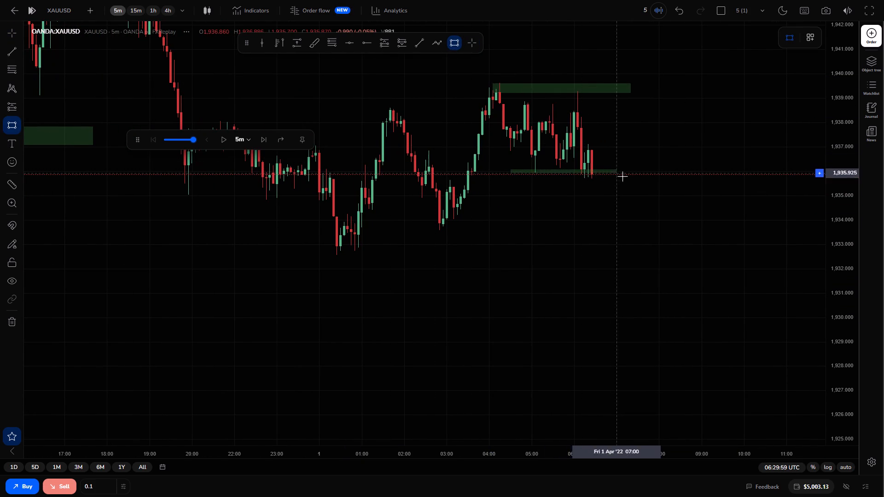
drag(622, 176, 638, 181)
drag(638, 181, 604, 314)
drag(604, 314, 663, 379)
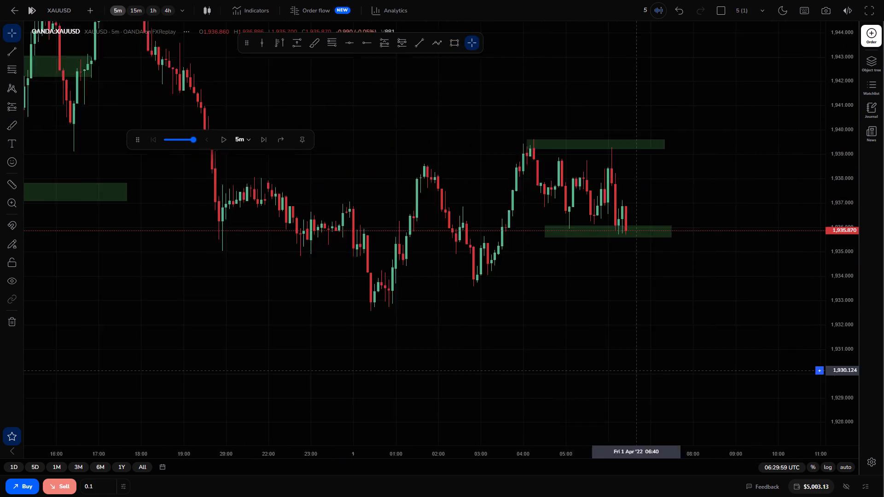
drag(663, 379, 663, 379)
Examine XAUUSD on the 4h and 1h timeframes, comparing current price with the large green zones and late-March swings.
click(178, 15)
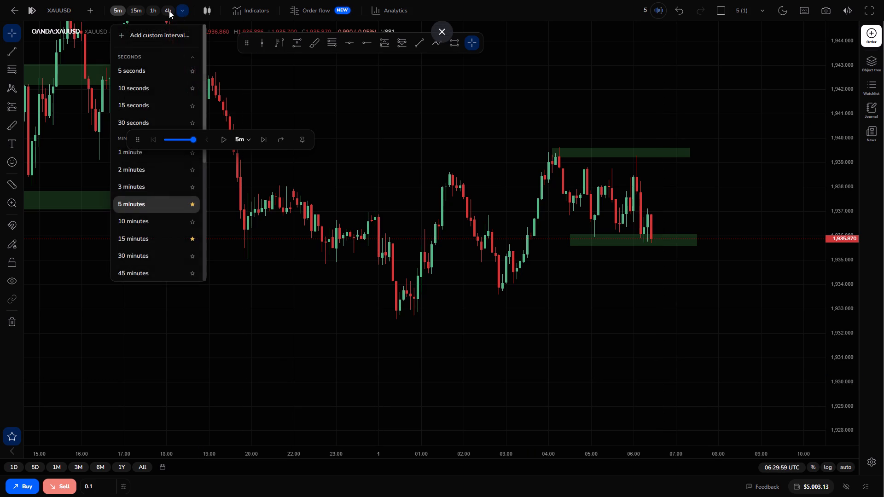
click(169, 12)
click(169, 12)
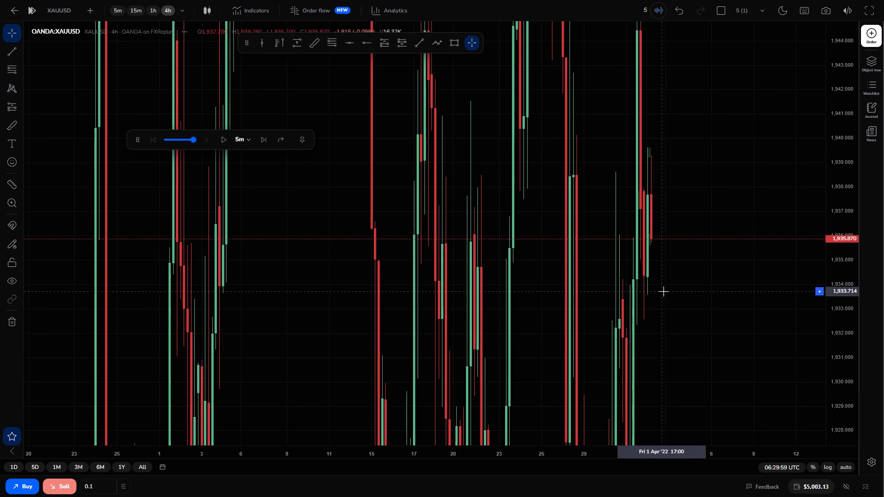
drag(843, 169, 858, 360)
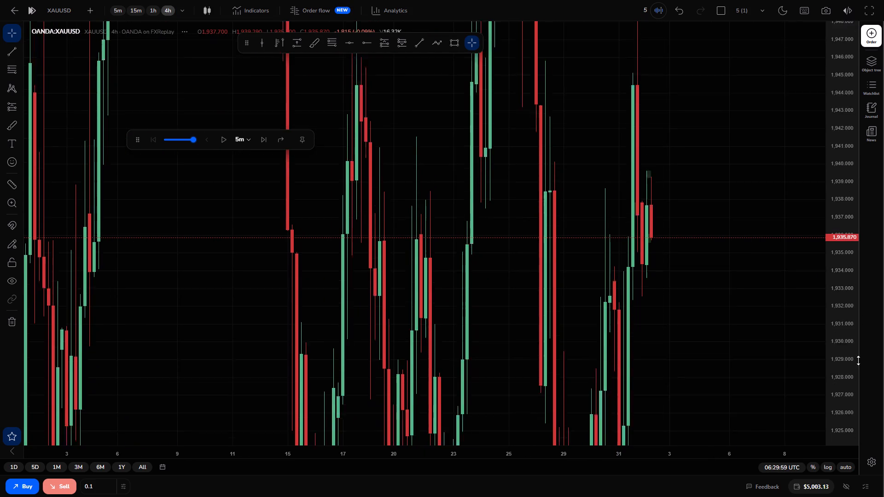
drag(858, 360, 856, 489)
drag(715, 387, 759, 335)
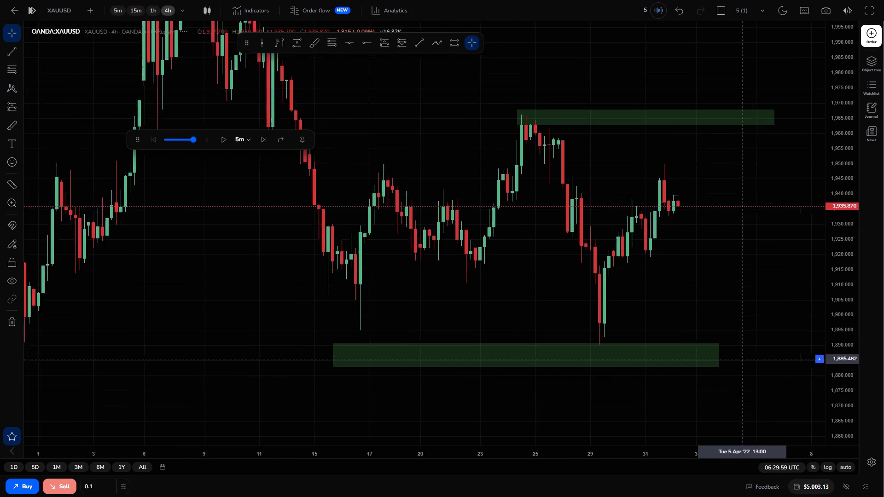
drag(759, 335, 762, 331)
click(151, 9)
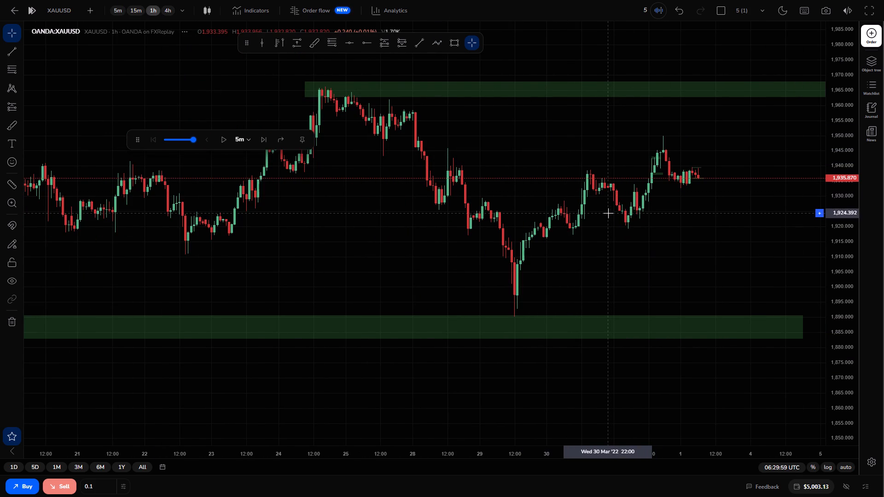
drag(608, 213, 639, 359)
click(639, 359)
scroll(639, 359, left, 2)
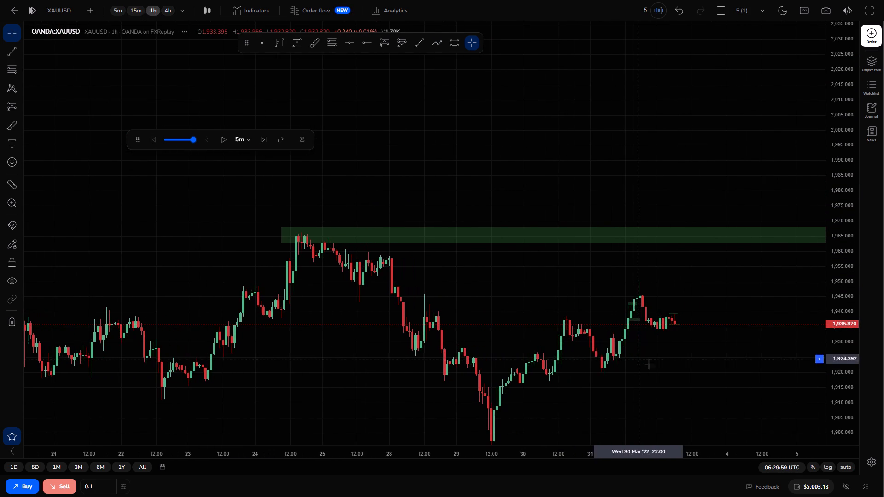
scroll(675, 369, left, 2)
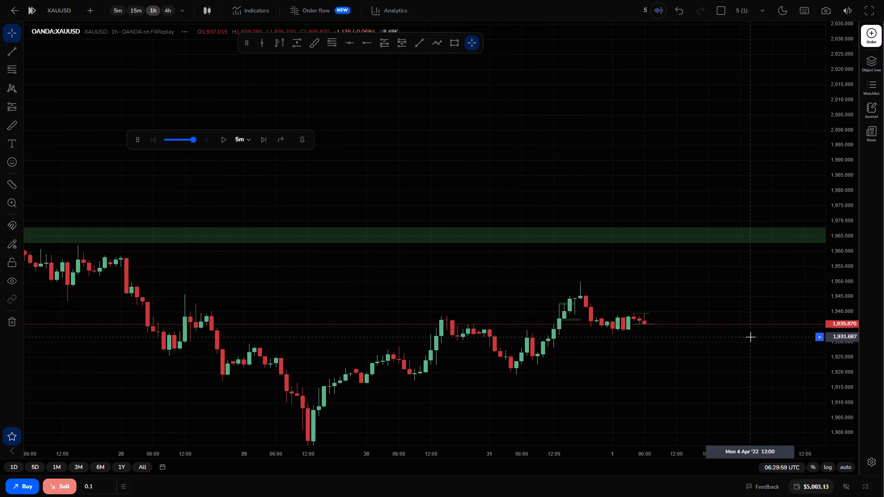
scroll(750, 335, left, 1)
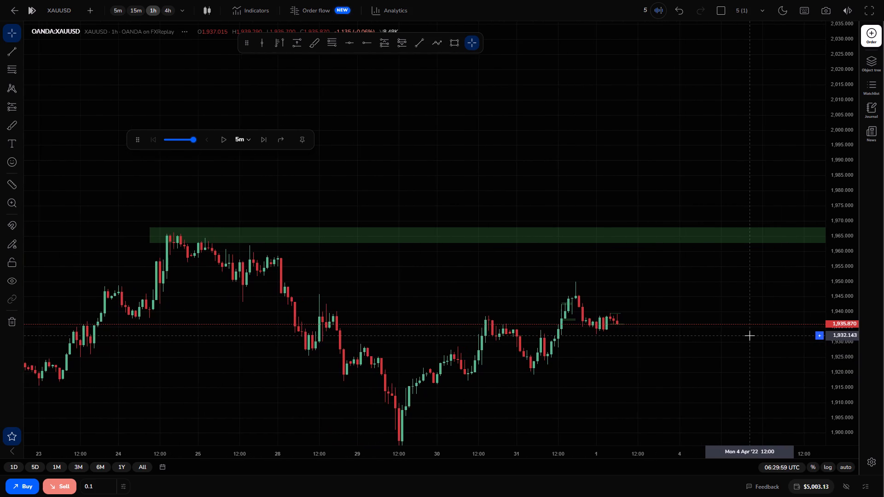
Switch to the desktop and open the Kuro application.
scroll(750, 335, up, 1)
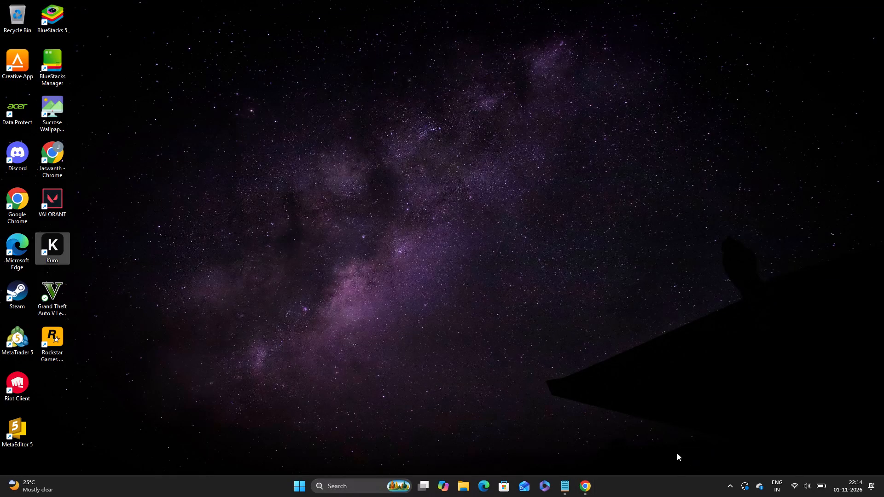
double_click(57, 250)
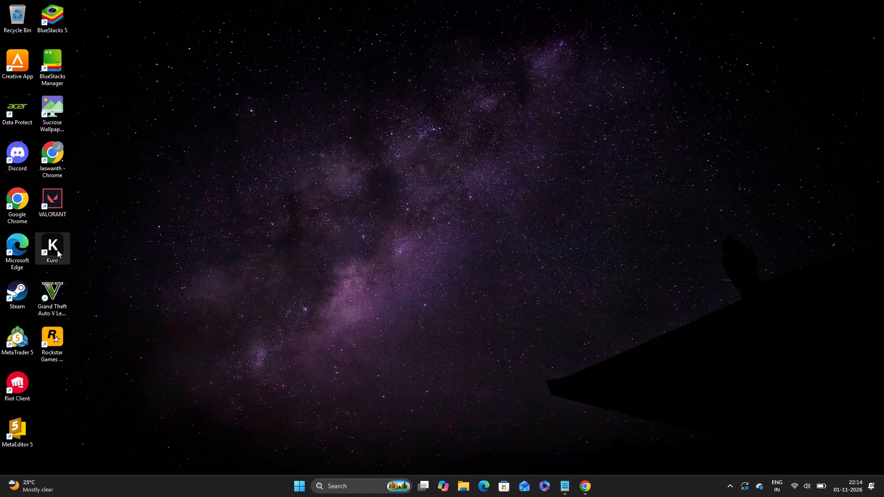